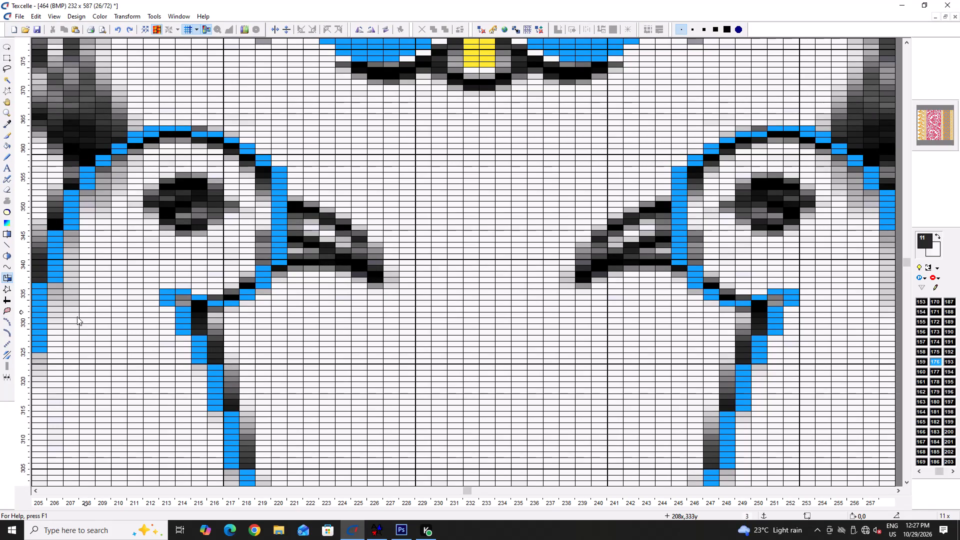
Look over the traced peacock outlines from the heads down to the mirrored tails.
ctrl+scroll(81, 284, down, 2)
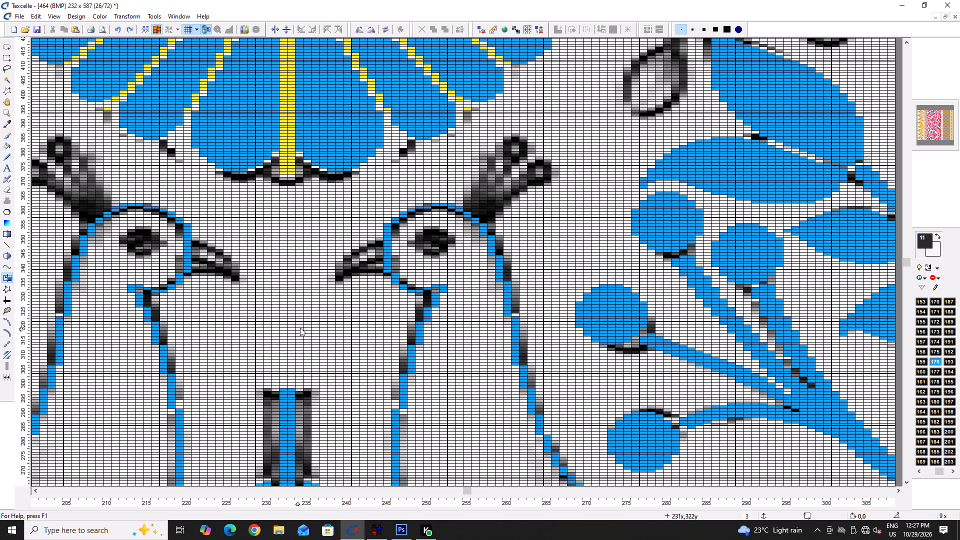
key(Left)
key(Left)
scroll(314, 321, down, 7)
ctrl+scroll(351, 318, down, 3)
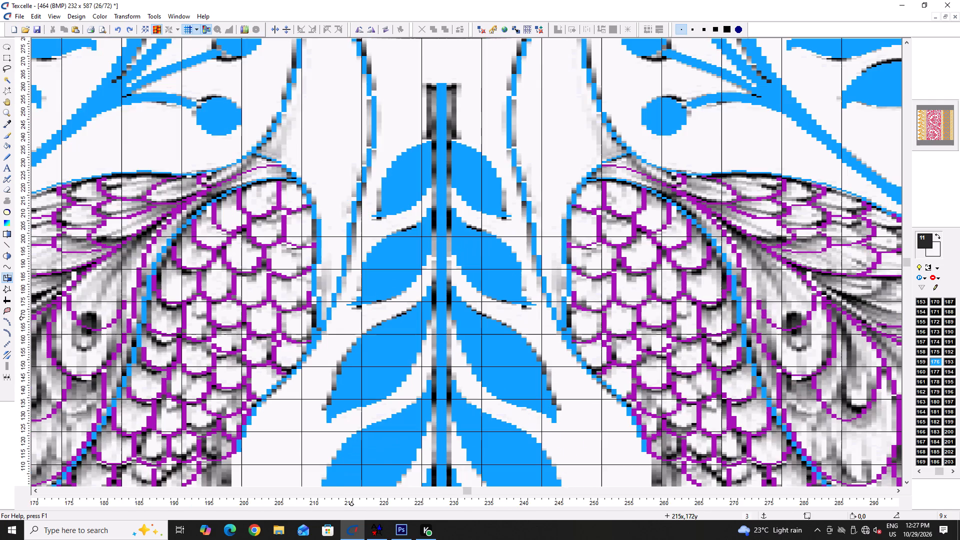
ctrl+scroll(282, 337, down, 3)
scroll(203, 203, up, 2)
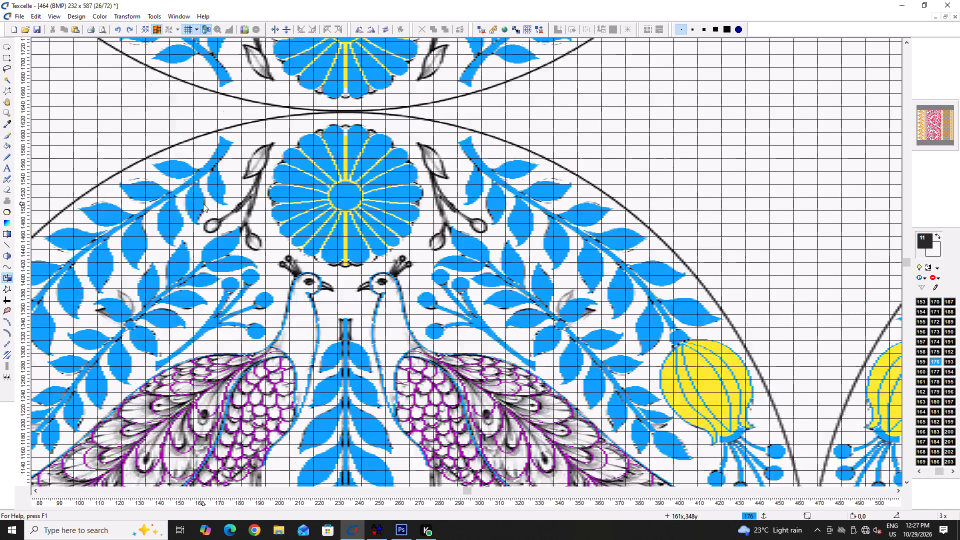
ctrl+scroll(307, 233, down, 1)
scroll(307, 233, down, 3)
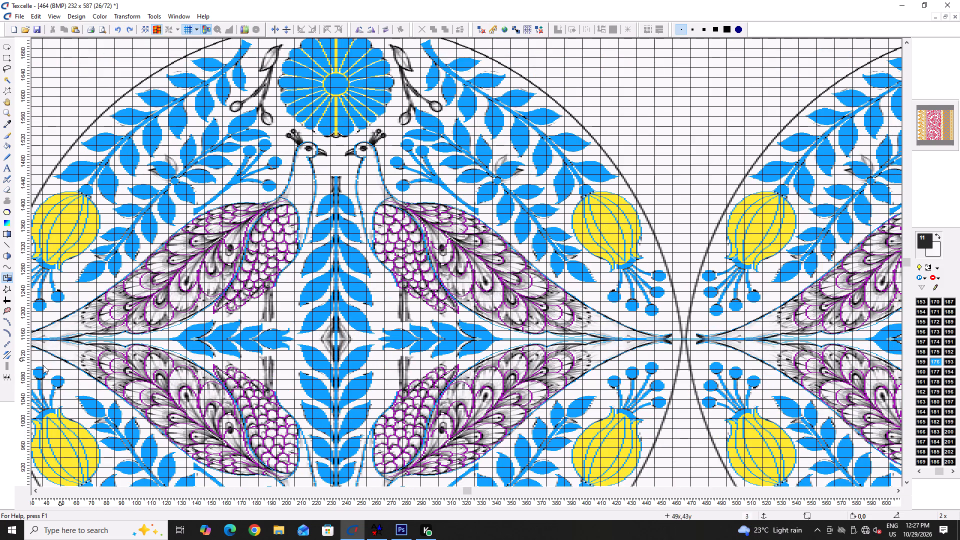
Pick purple colour 126 and smooth the stepped feather outline at columns 122–124 with the pencil, below the horizontal blue leaf branch.
ctrl+scroll(24, 343, up, 2)
ctrl+scroll(167, 350, up, 4)
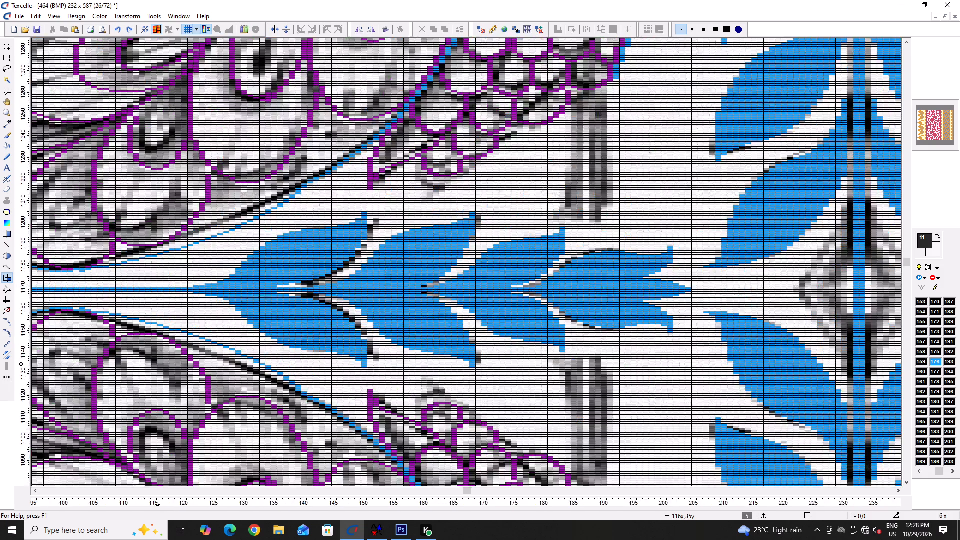
ctrl+scroll(157, 364, up, 4)
key(space)
key(Left)
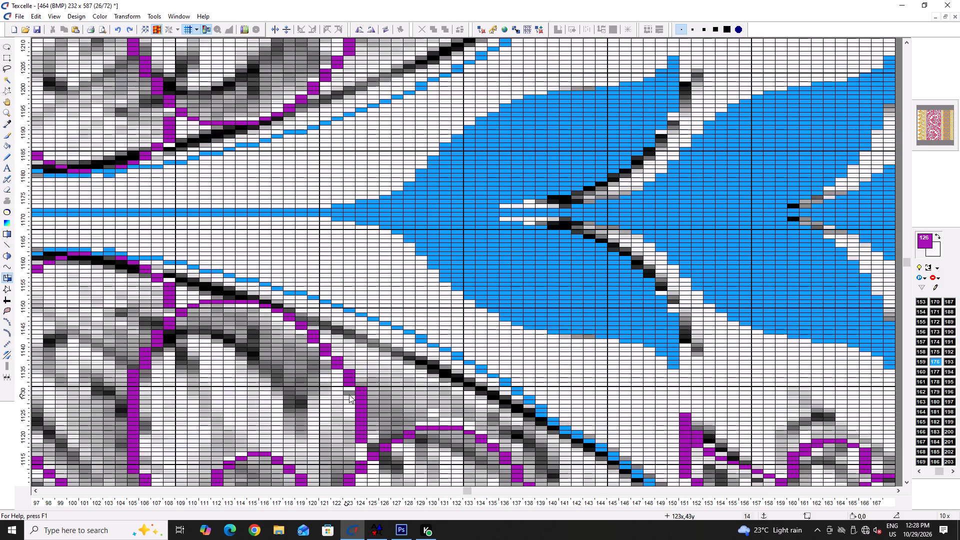
scroll(352, 390, down, 3)
ctrl+scroll(254, 143, up, 1)
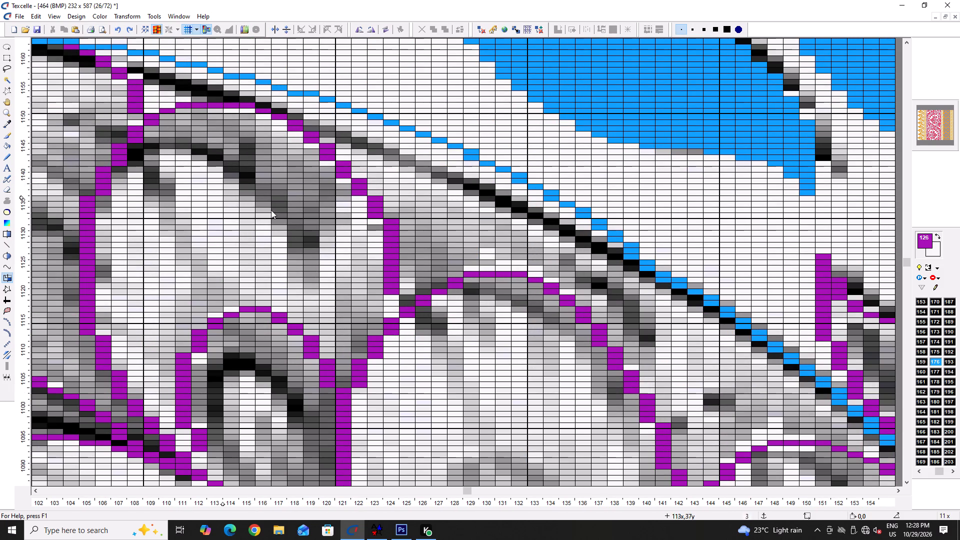
scroll(349, 191, up, 1)
ctrl+scroll(276, 181, up, 1)
scroll(452, 279, down, 2)
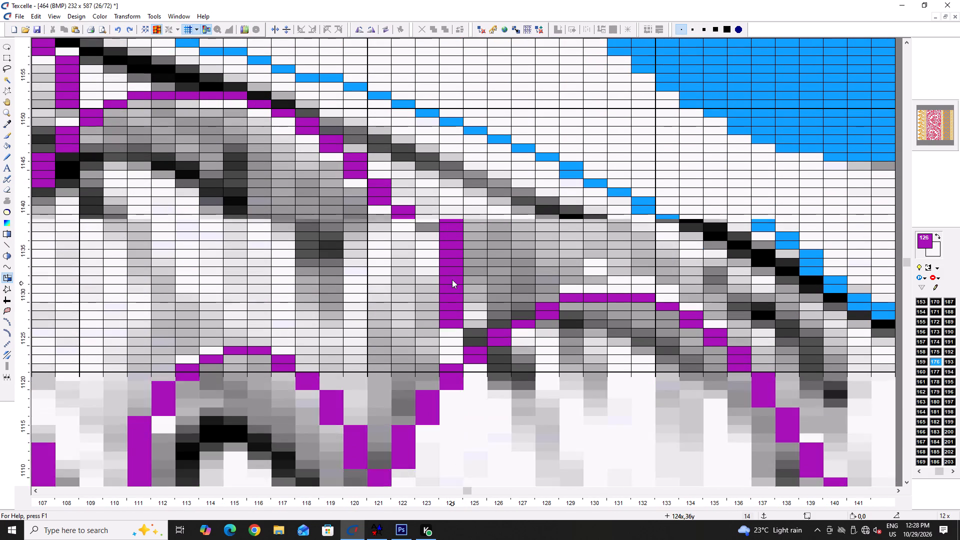
click(432, 217)
right_click(446, 218)
right_click(446, 218)
key(x)
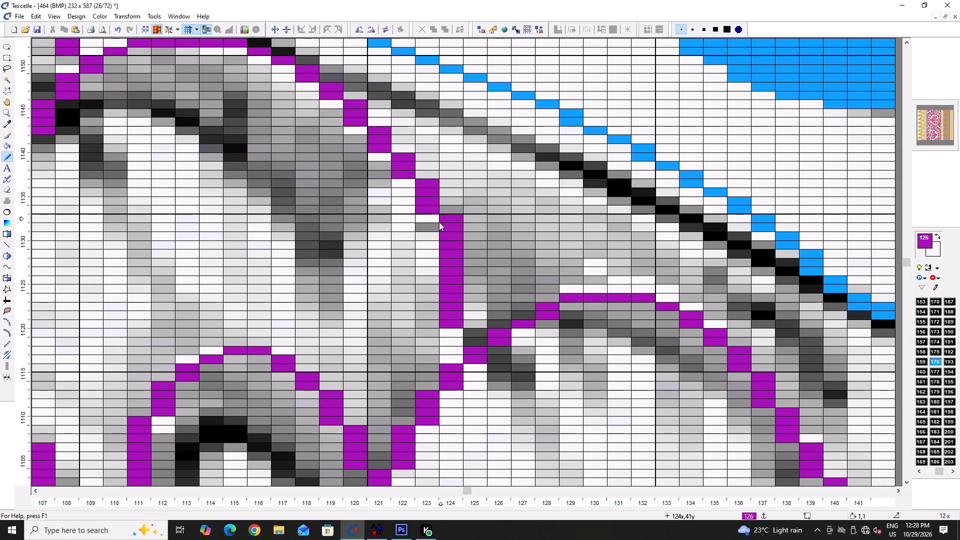
click(431, 218)
right_click(451, 219)
click(413, 185)
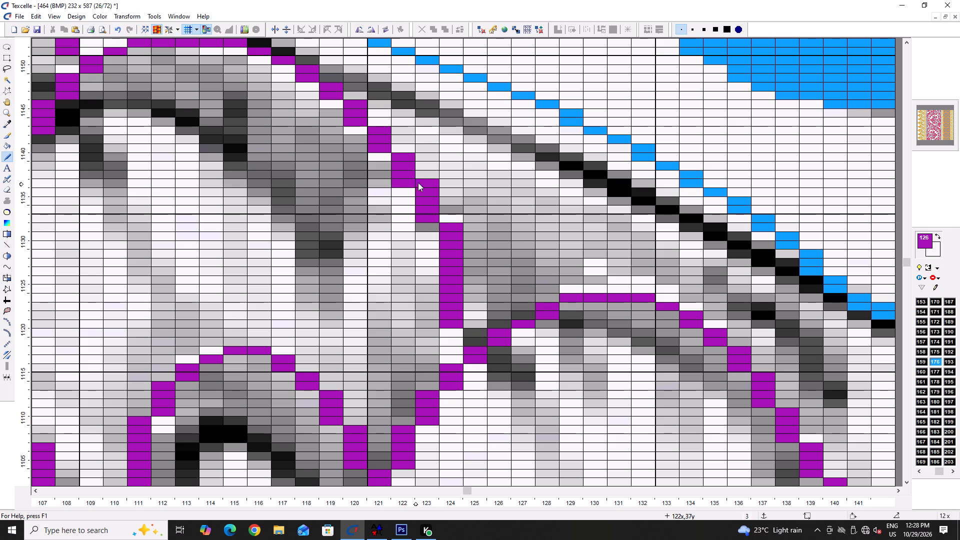
right_click(422, 181)
Clear surplus purple cells where the feather lines merge at columns 121–124, keeping one connecting cell at column 121.
ctrl+scroll(407, 206, down, 3)
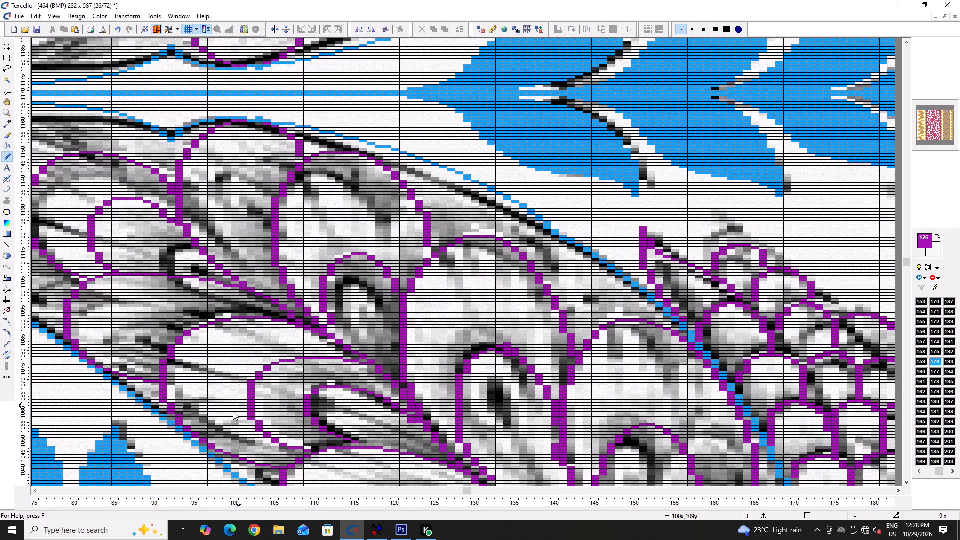
ctrl+scroll(345, 439, up, 3)
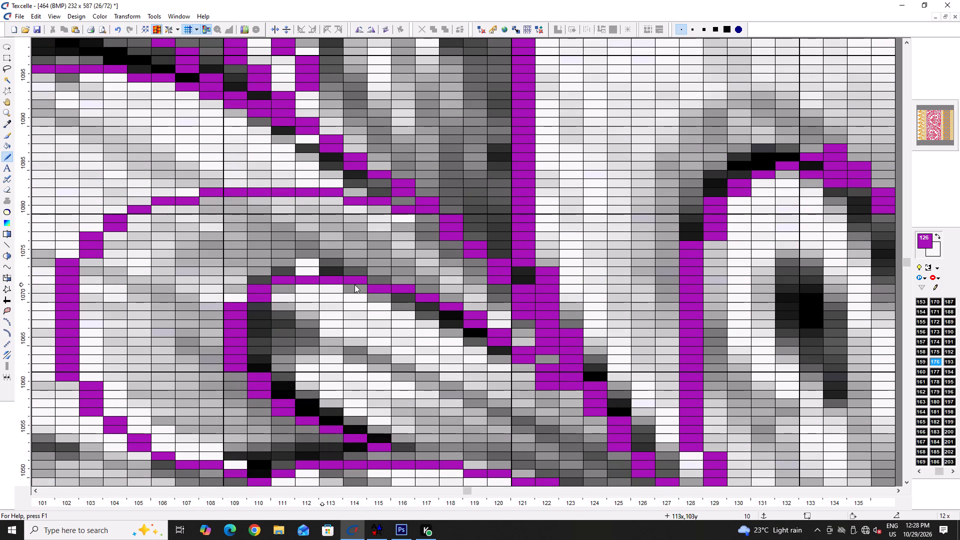
ctrl+scroll(217, 383, down, 3)
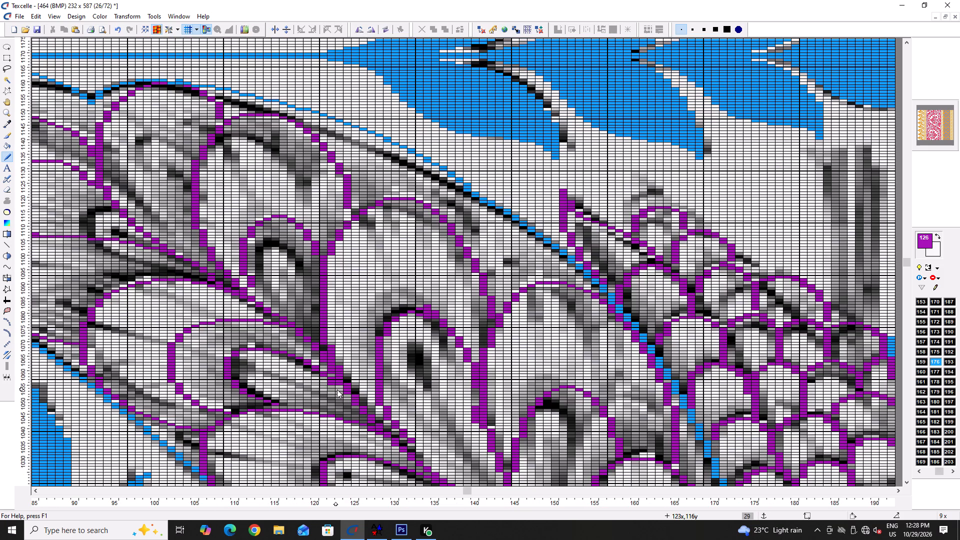
ctrl+scroll(330, 352, up, 5)
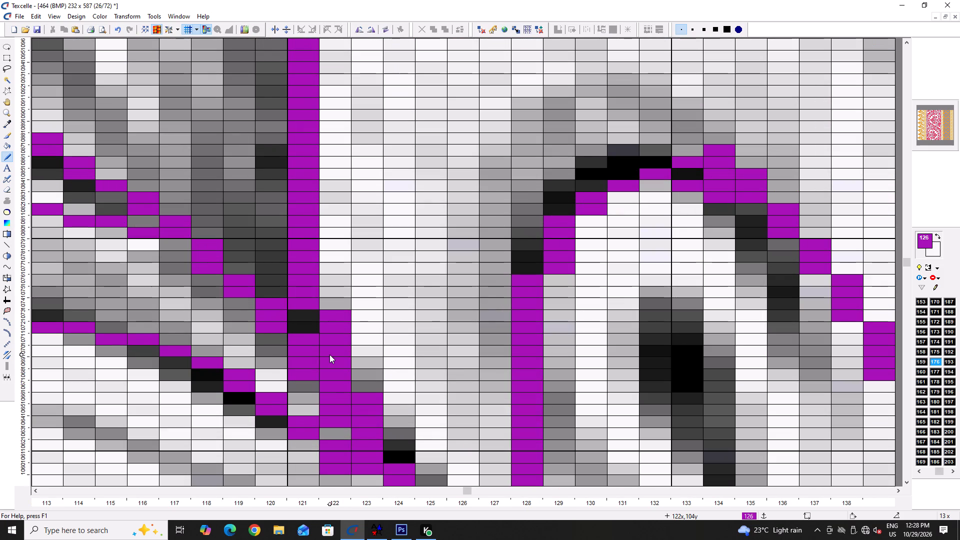
right_click(328, 398)
right_drag(328, 398, 333, 417)
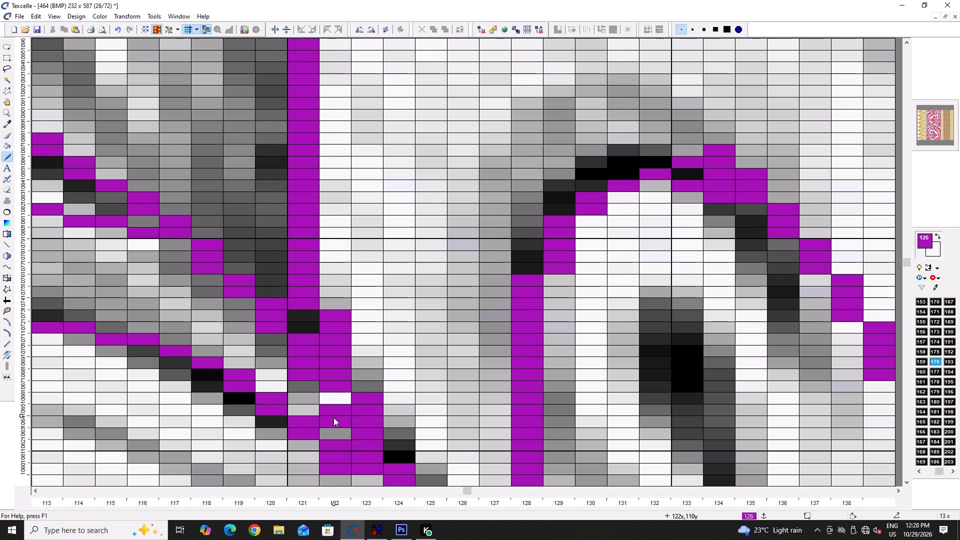
right_drag(333, 417, 335, 420)
right_drag(334, 414, 337, 423)
right_click(337, 423)
right_drag(301, 355, 301, 381)
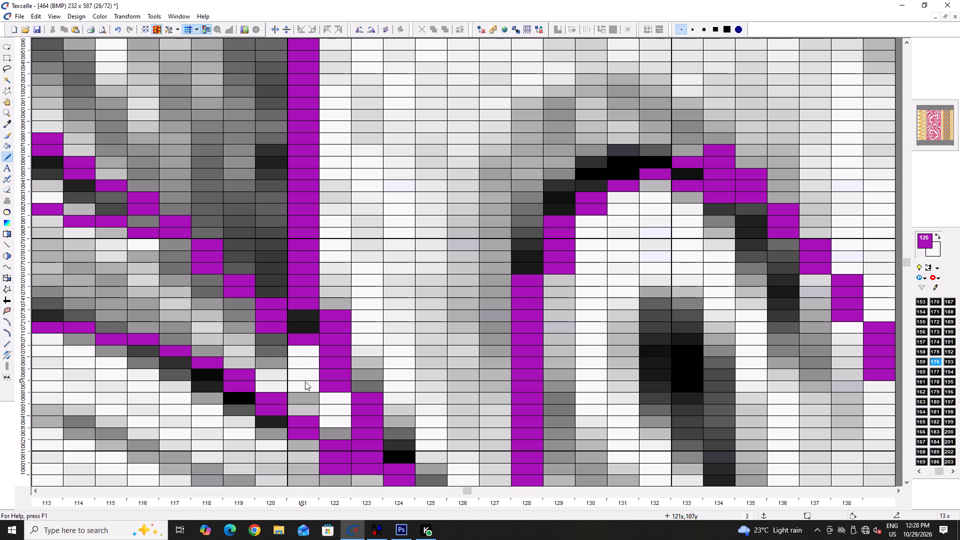
click(303, 348)
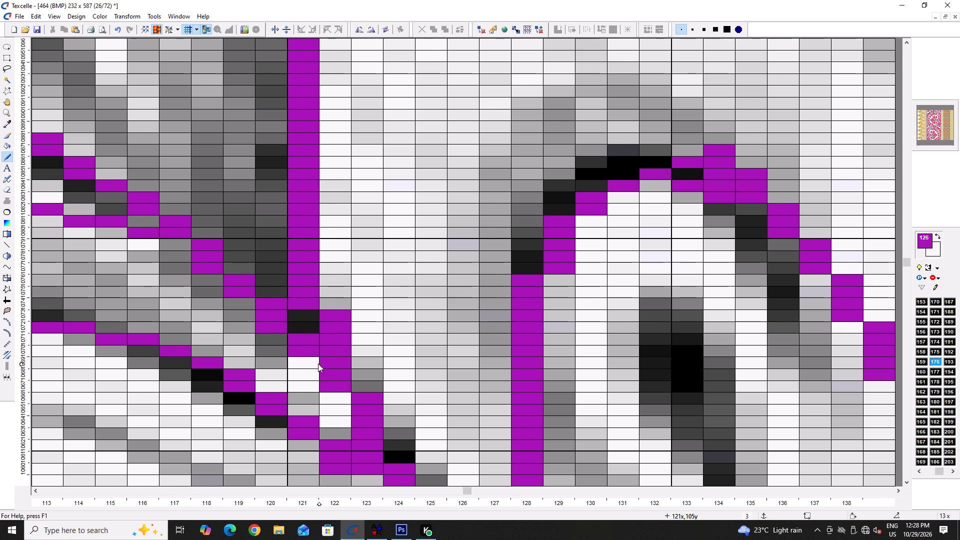
ctrl+scroll(318, 363, down, 4)
ctrl+scroll(324, 400, up, 5)
right_click(328, 348)
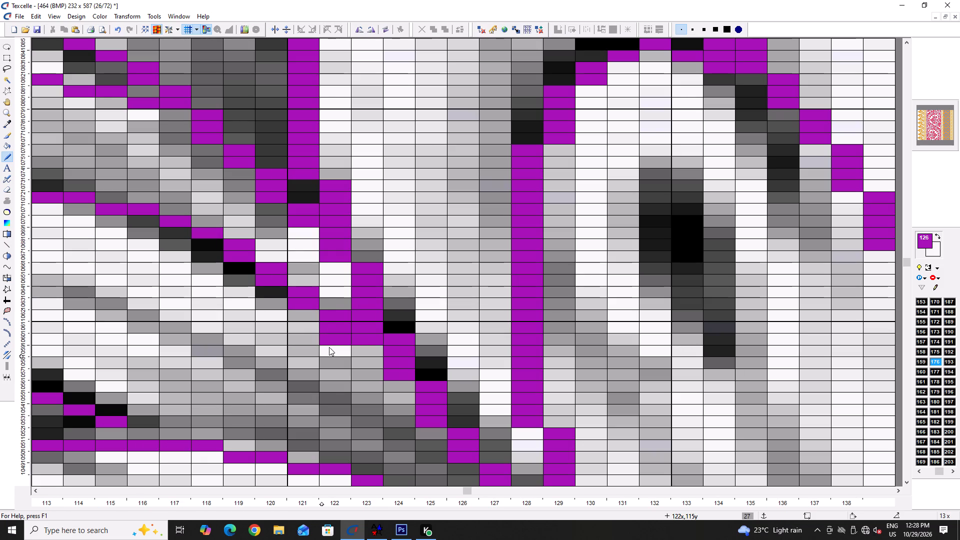
right_click(331, 337)
right_click(394, 341)
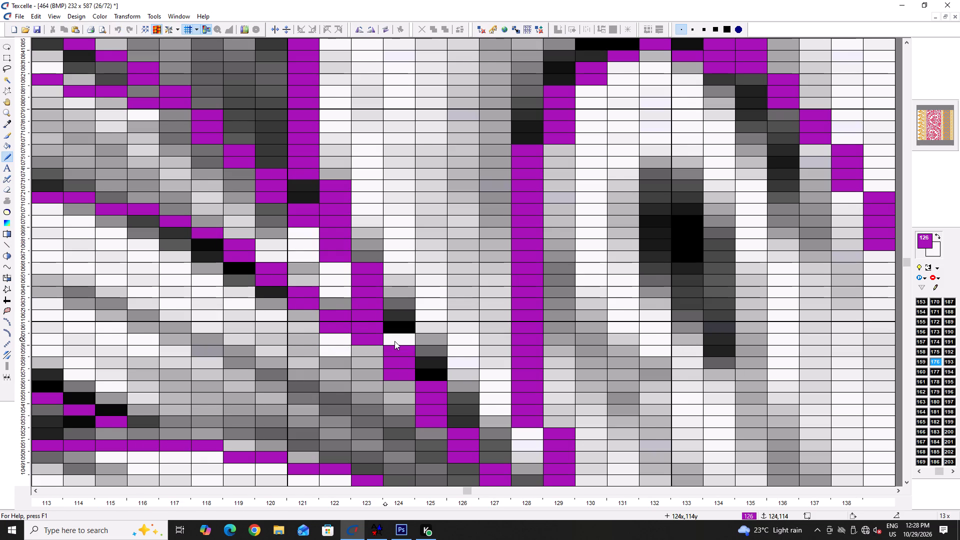
Extend the inner eye's lower purple line to the feather outline at columns 116–117 and lower the outline cell at column 112.
ctrl+scroll(386, 365, down, 3)
ctrl+scroll(266, 381, up, 4)
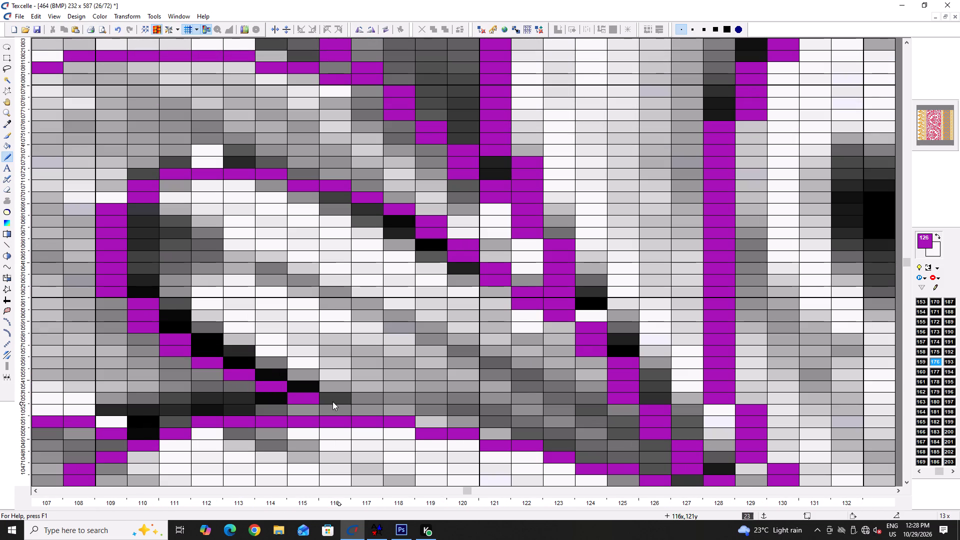
drag(334, 405, 357, 406)
ctrl+scroll(356, 408, down, 2)
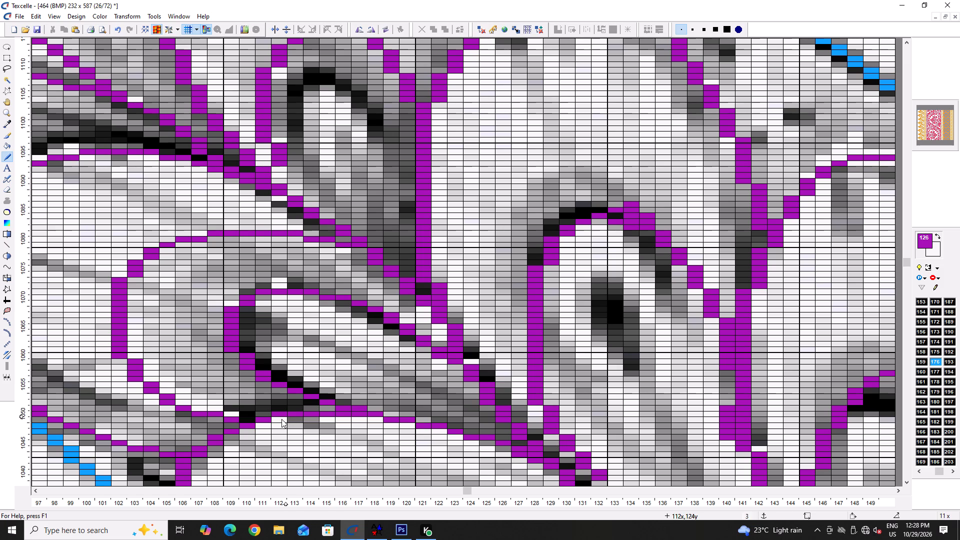
click(281, 419)
right_click(280, 414)
Tidy the purple junction of the two feather outlines at columns 106–107, clearing the excess joining cell at column 106.
scroll(283, 414, down, 3)
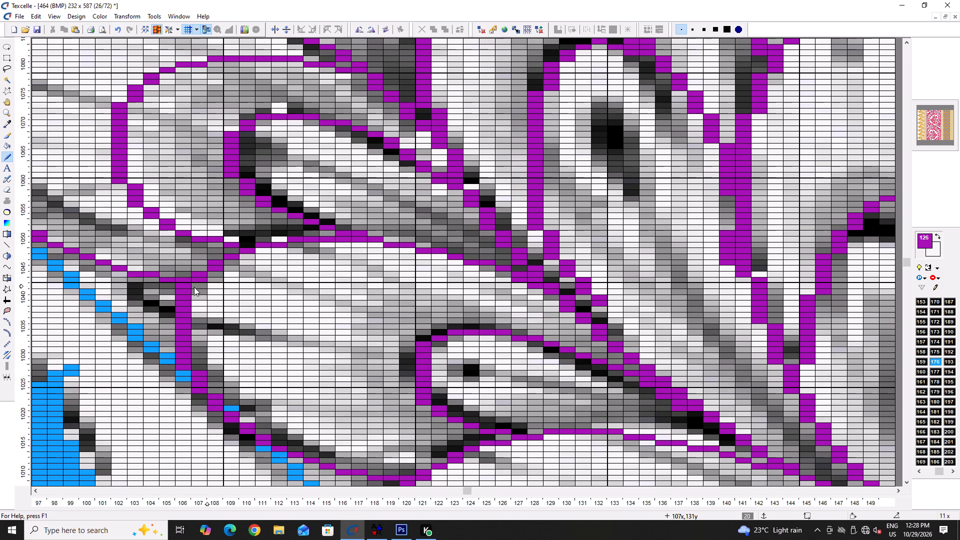
ctrl+scroll(179, 302, up, 2)
right_click(204, 243)
double_click(209, 244)
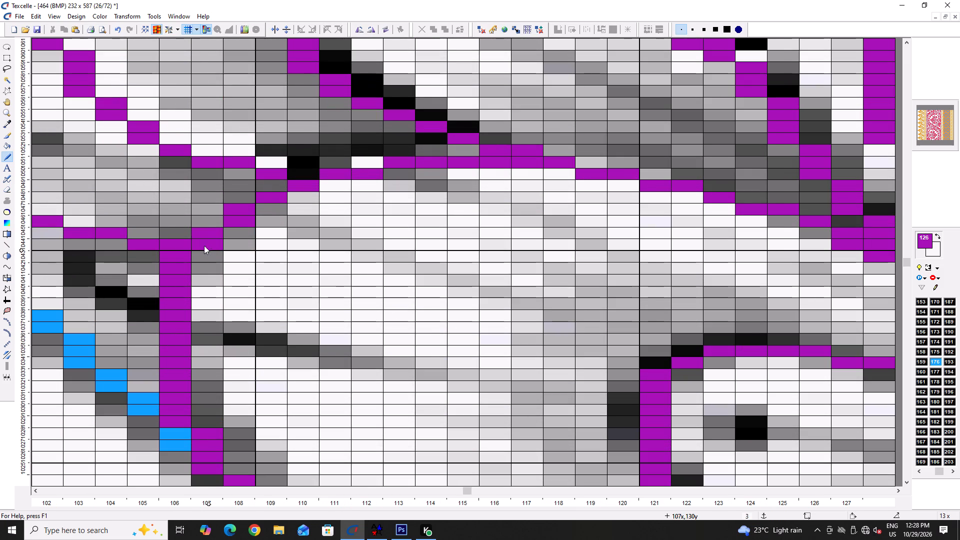
right_click(189, 249)
click(183, 253)
Redraw the next feather's bottom edge as a single-row purple line across columns 116–120 and clear the doubled row beneath.
scroll(253, 425, down, 2)
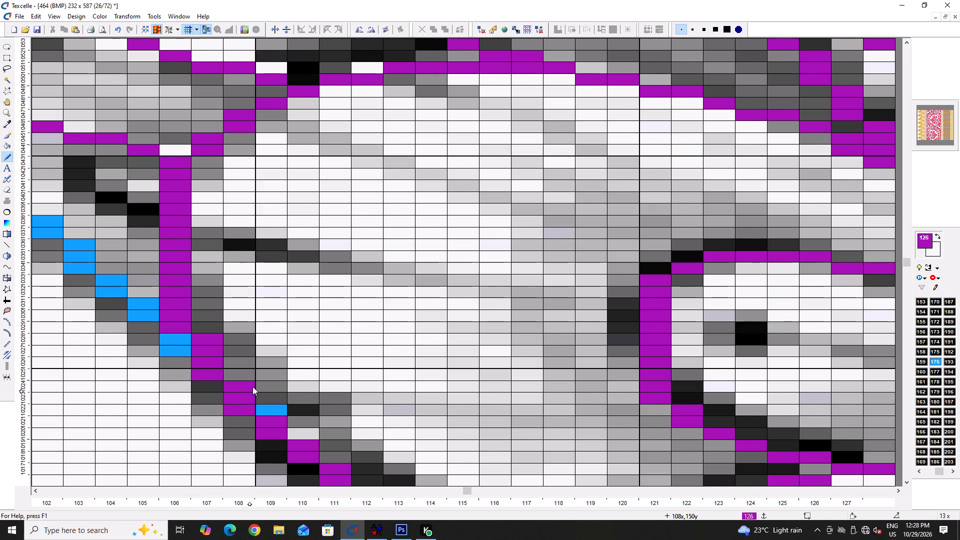
ctrl+scroll(270, 400, down, 3)
scroll(323, 399, down, 1)
ctrl+scroll(412, 381, up, 3)
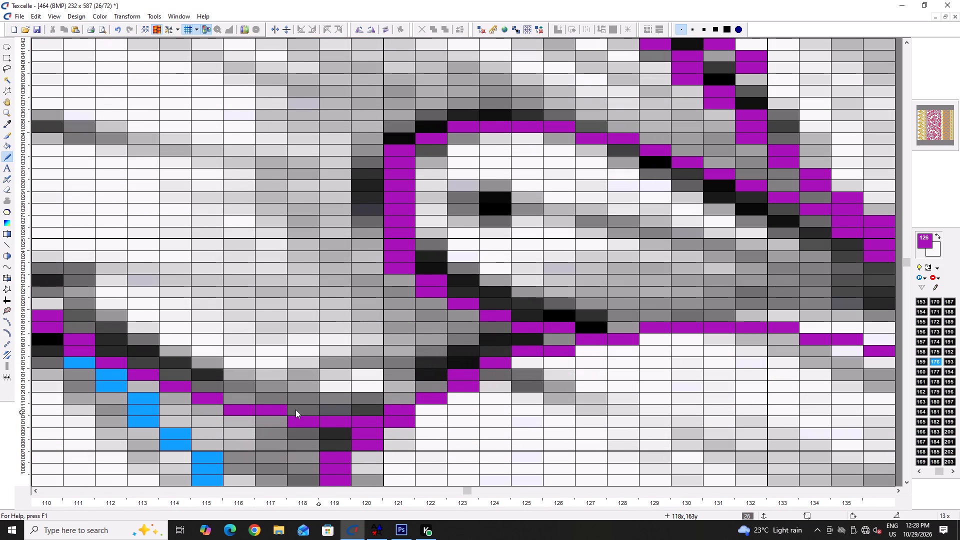
drag(295, 409, 326, 409)
click(327, 409)
click(353, 409)
right_drag(359, 418, 318, 420)
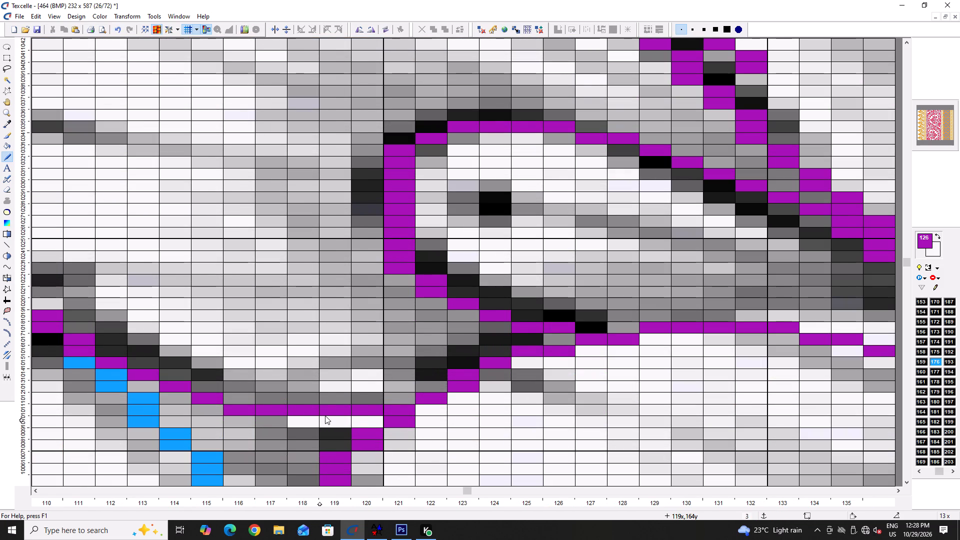
double_click(238, 397)
right_drag(238, 405, 239, 414)
Reshape the purple corner at columns 121–124 into a thin staircase rising from the feather's bottom edge.
click(388, 398)
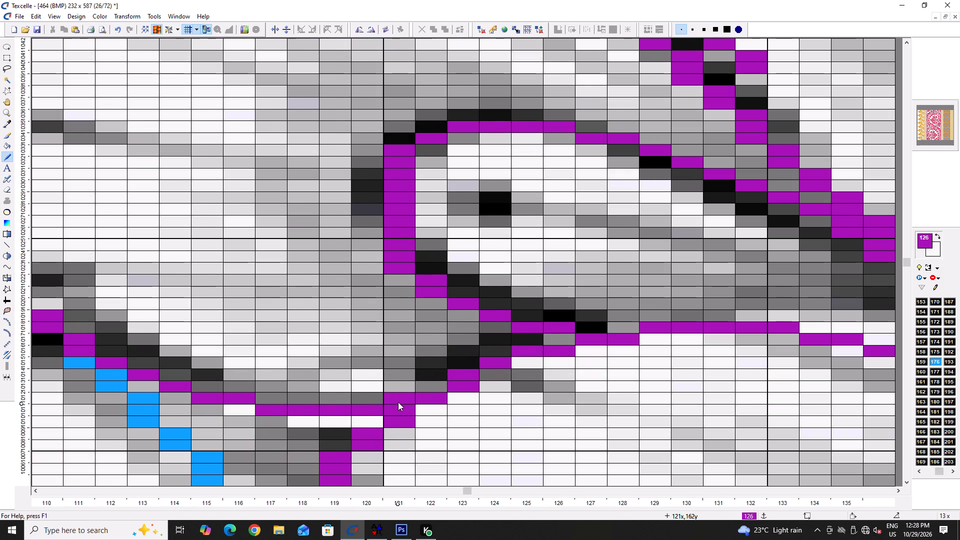
click(420, 386)
right_drag(440, 396, 439, 400)
right_click(409, 418)
right_click(409, 419)
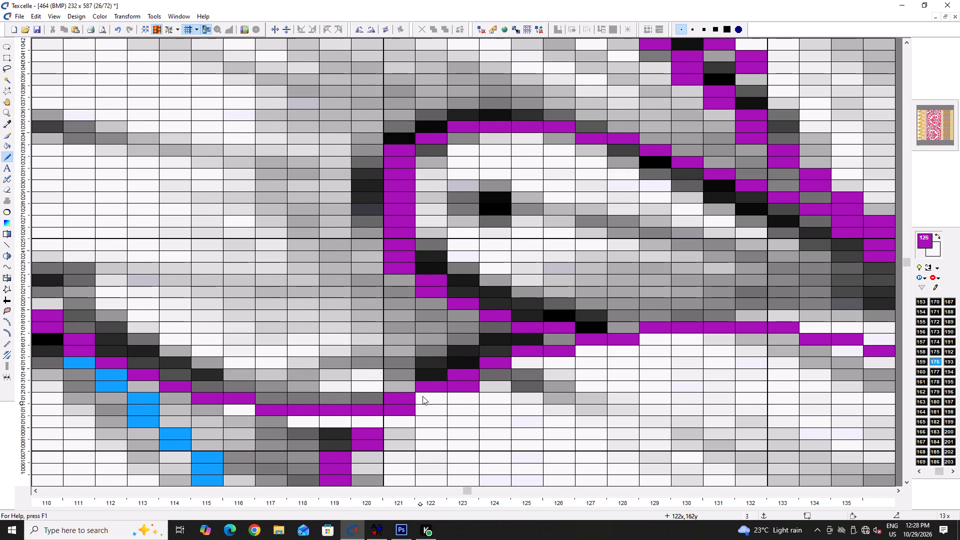
right_click(406, 411)
click(399, 423)
click(409, 406)
click(438, 397)
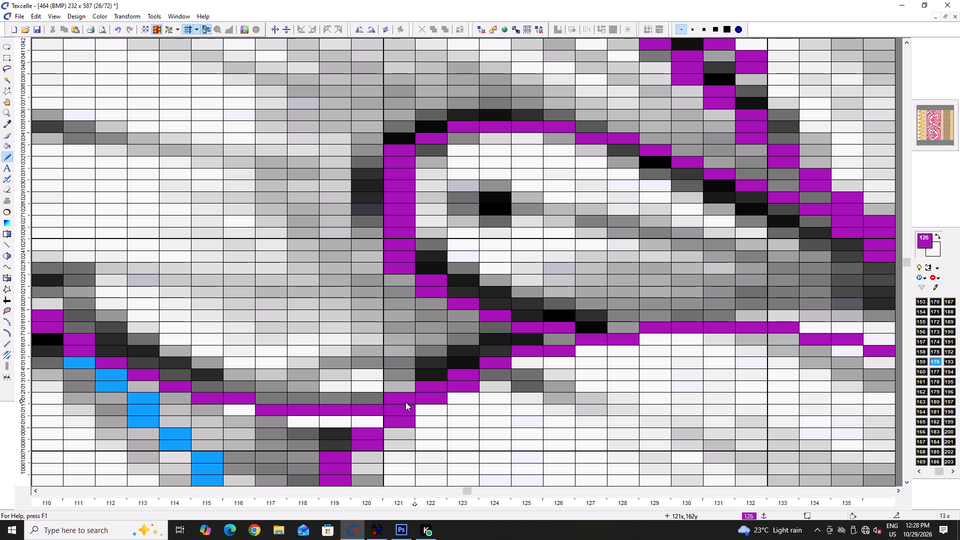
right_click(405, 402)
right_click(420, 389)
click(476, 377)
click(480, 377)
right_click(452, 367)
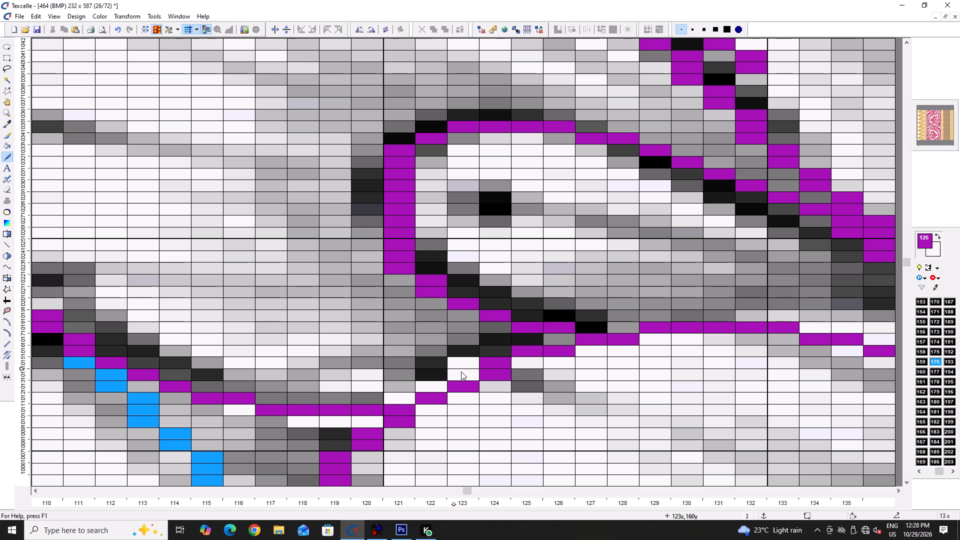
Lower the neighbouring feather's upper purple outline by one row across columns 125–130, clearing the original cells.
click(516, 364)
right_drag(524, 349, 520, 351)
right_click(492, 364)
click(557, 358)
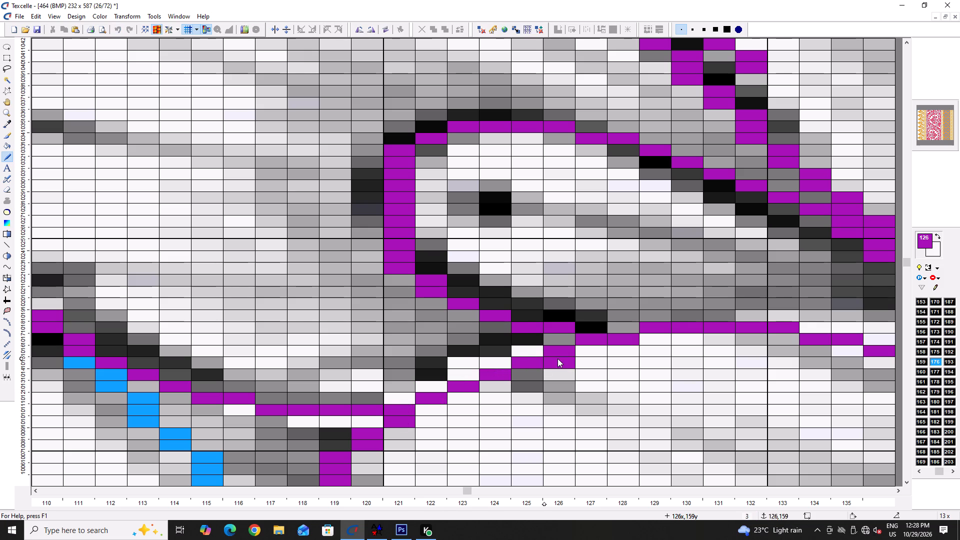
click(589, 347)
right_click(585, 342)
right_click(570, 348)
click(627, 345)
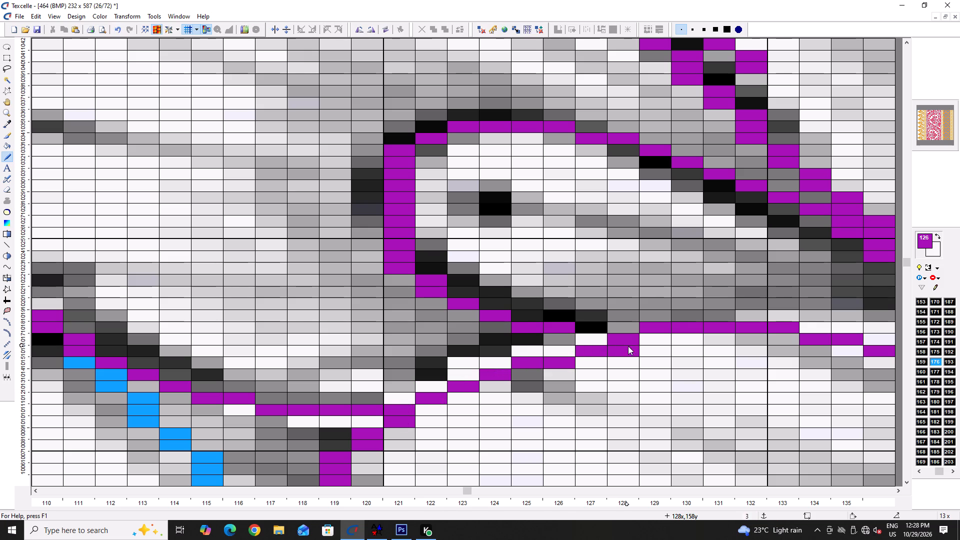
right_click(623, 340)
drag(644, 337, 675, 337)
right_drag(660, 328, 677, 329)
key(Right)
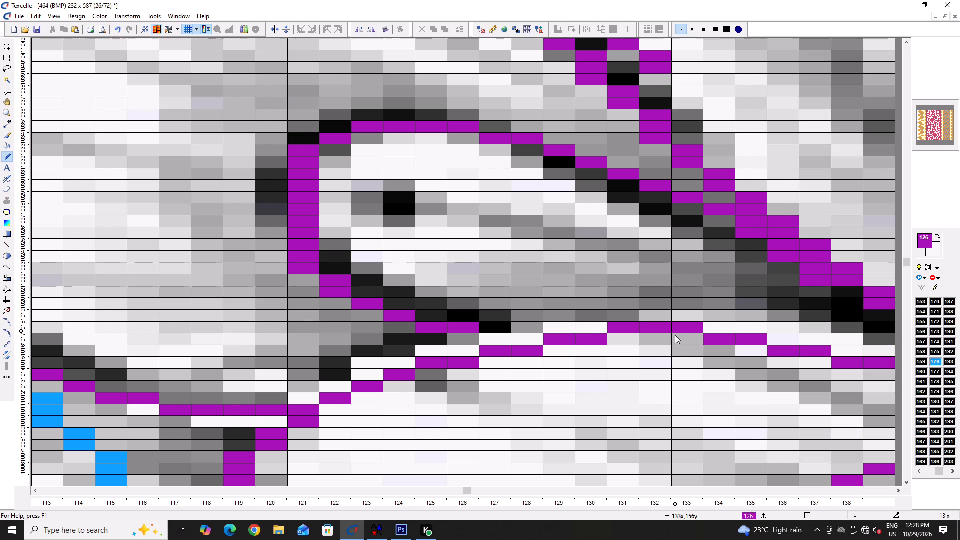
Shift the lower purple outline of the inner feather eye down one row across columns 121–126, clearing the old cells.
click(472, 338)
right_click(471, 329)
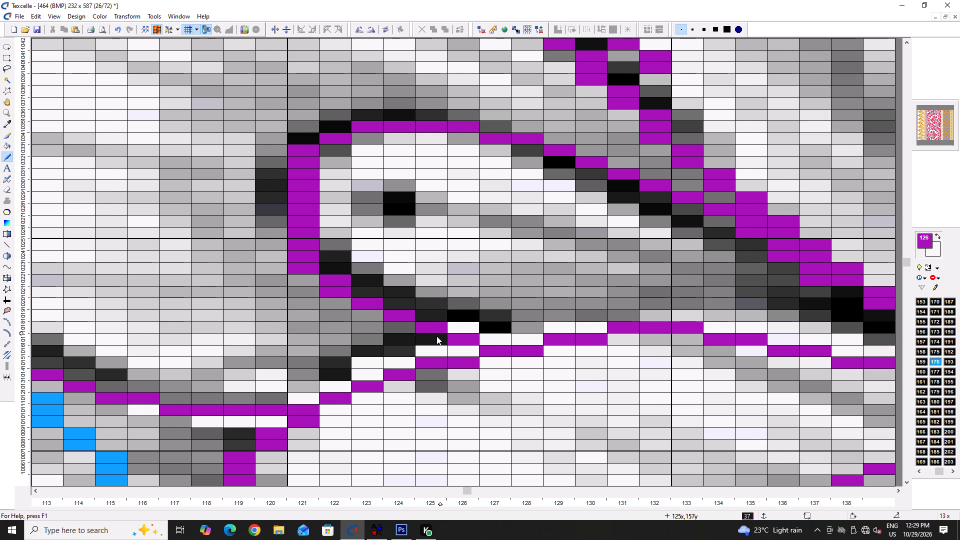
click(436, 336)
right_click(433, 329)
click(414, 330)
right_click(403, 317)
click(371, 314)
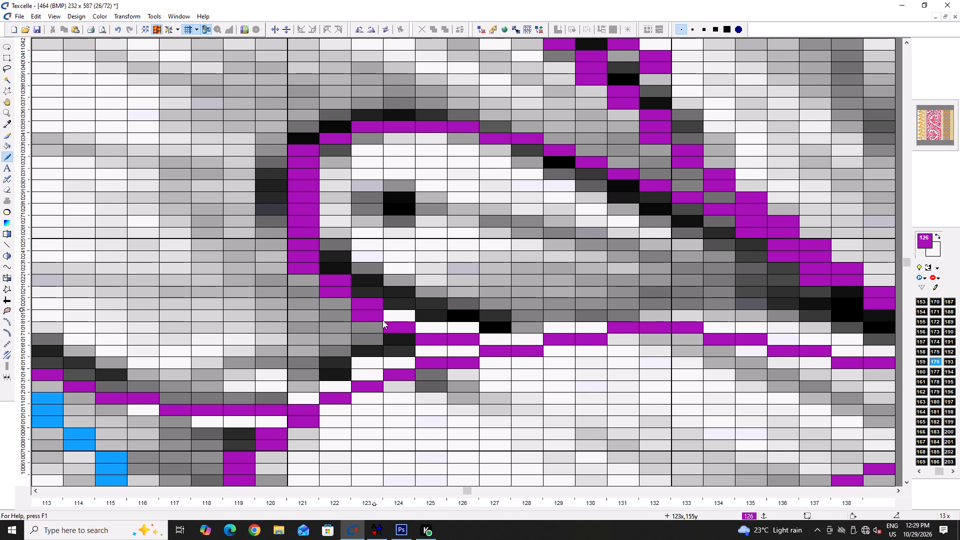
ctrl+scroll(367, 331, down, 2)
ctrl+scroll(361, 319, up, 2)
double_click(332, 316)
right_click(340, 298)
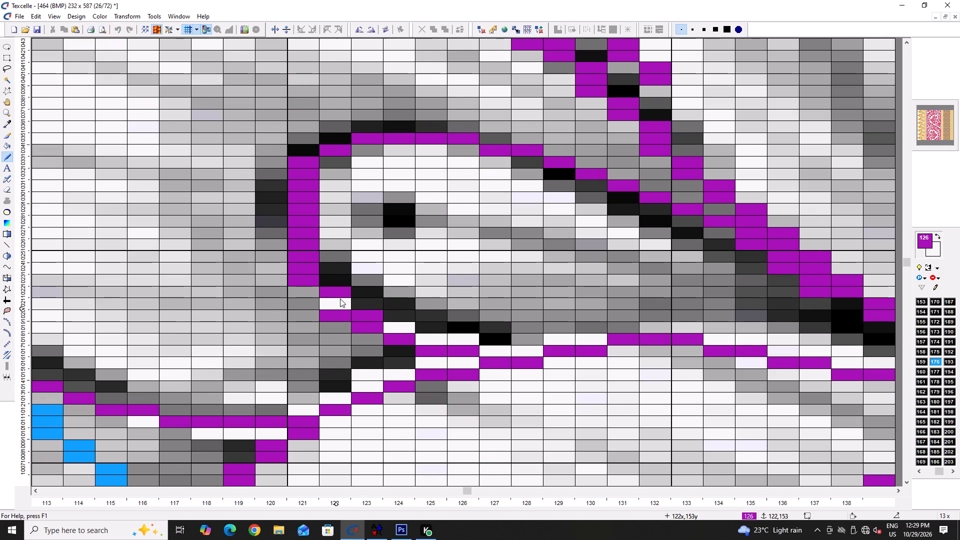
click(311, 292)
right_click(331, 290)
click(332, 301)
right_click(365, 318)
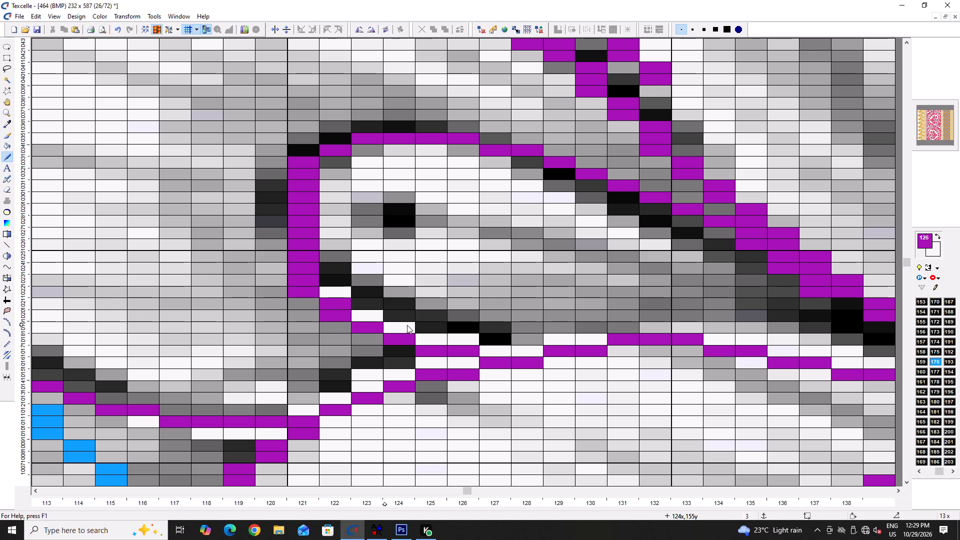
ctrl+scroll(452, 299, down, 4)
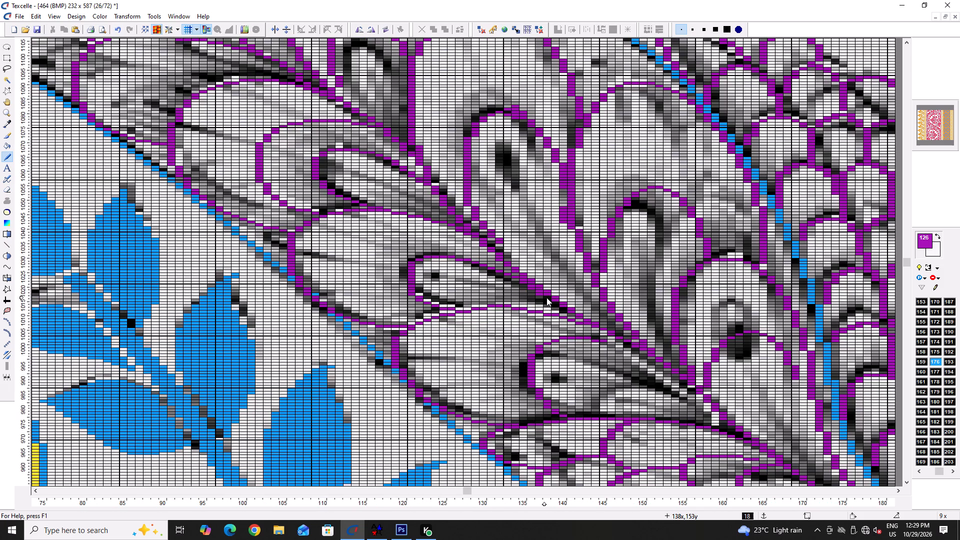
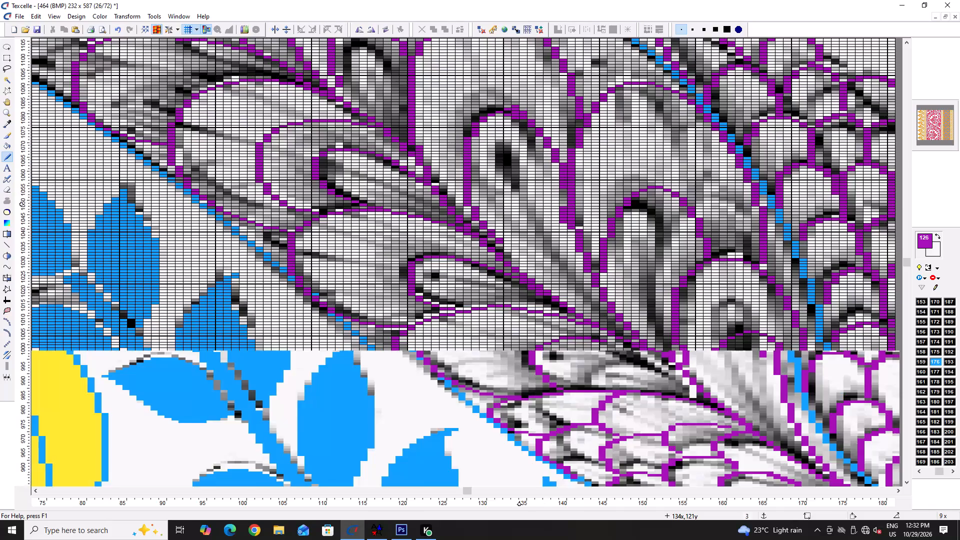
Save the design with the latest feather outline edits.
ctrl+scroll(521, 311, down, 3)
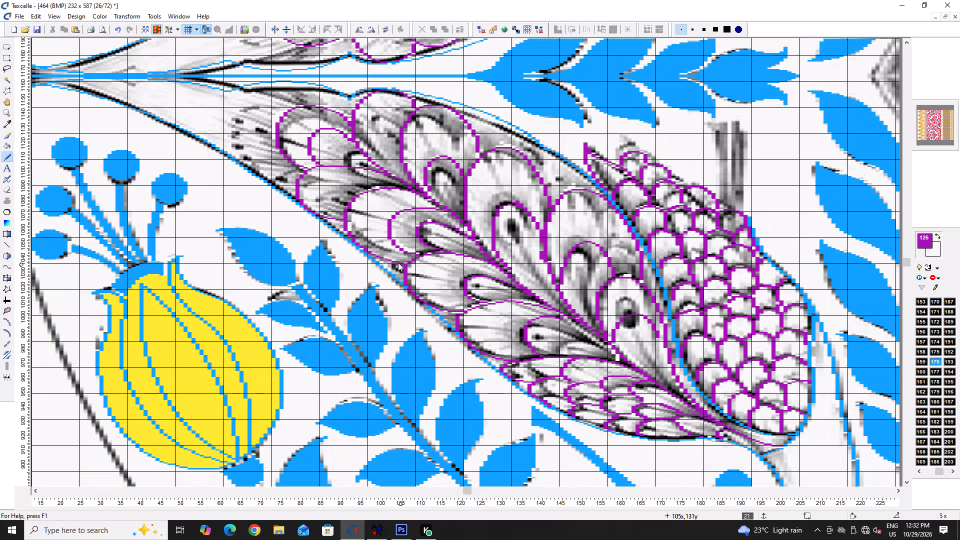
key(ctrl+s)
key(ctrl+s)
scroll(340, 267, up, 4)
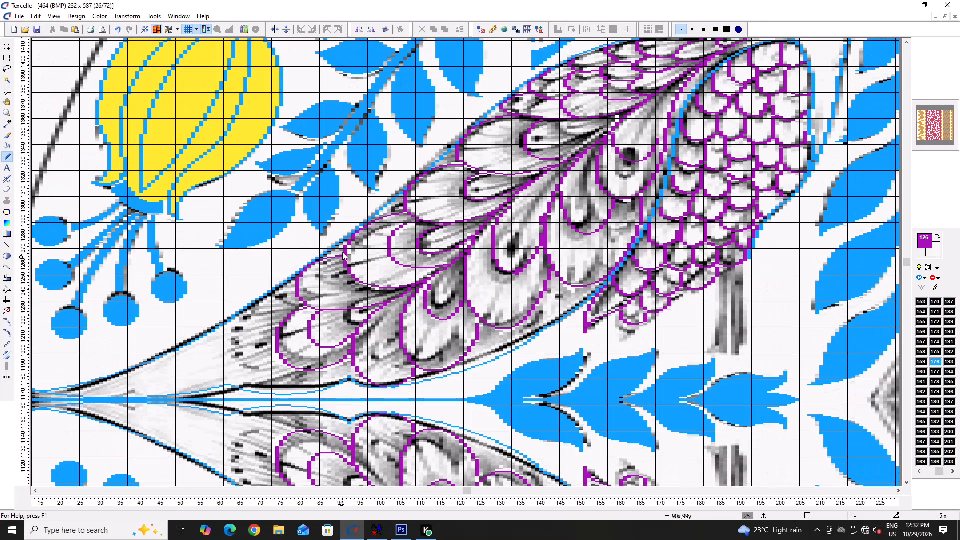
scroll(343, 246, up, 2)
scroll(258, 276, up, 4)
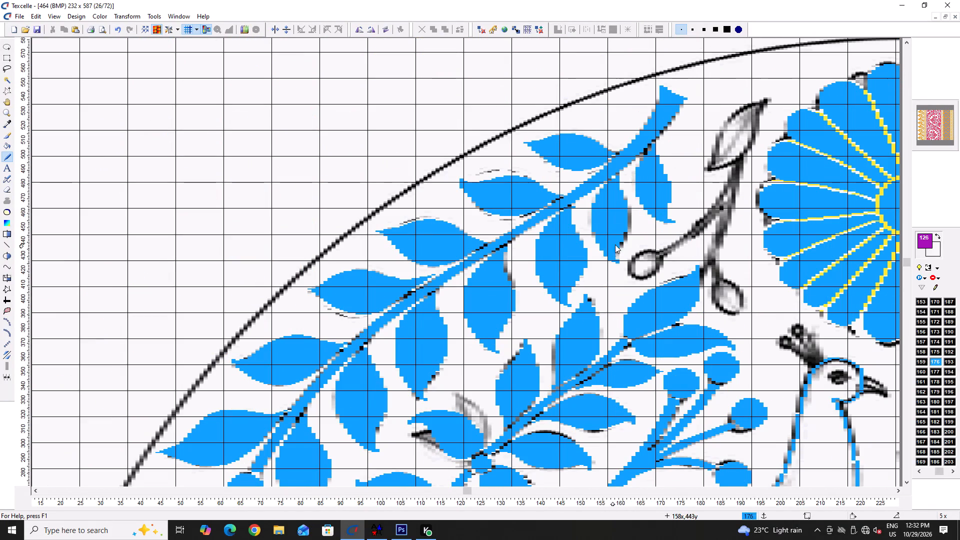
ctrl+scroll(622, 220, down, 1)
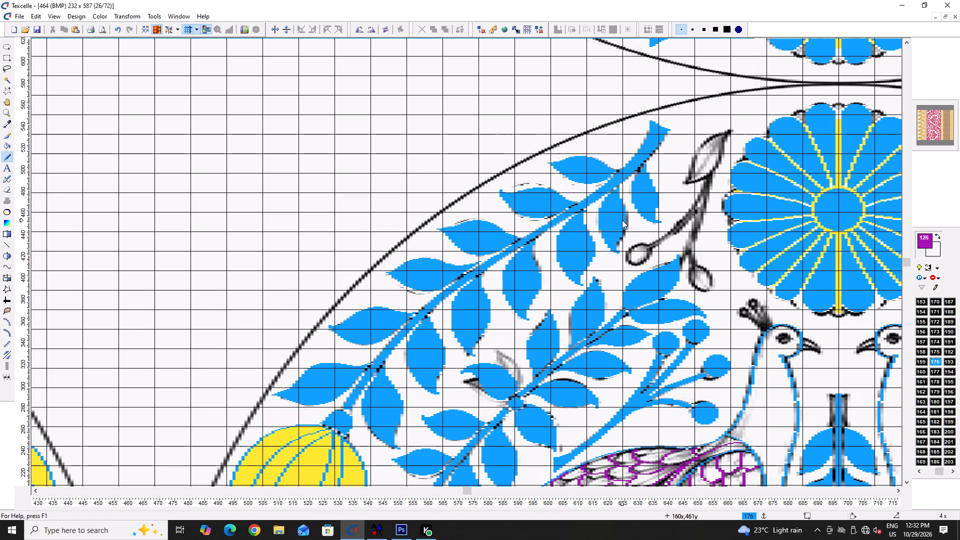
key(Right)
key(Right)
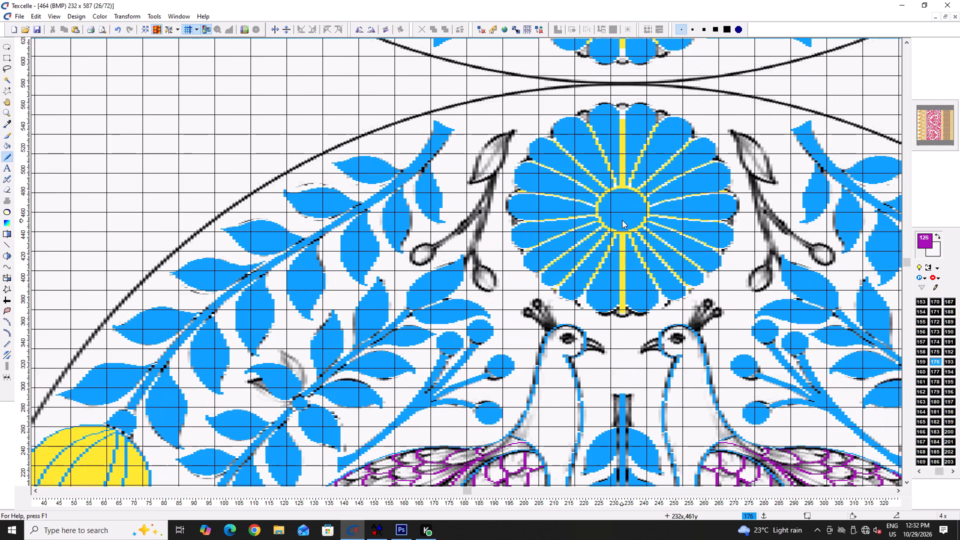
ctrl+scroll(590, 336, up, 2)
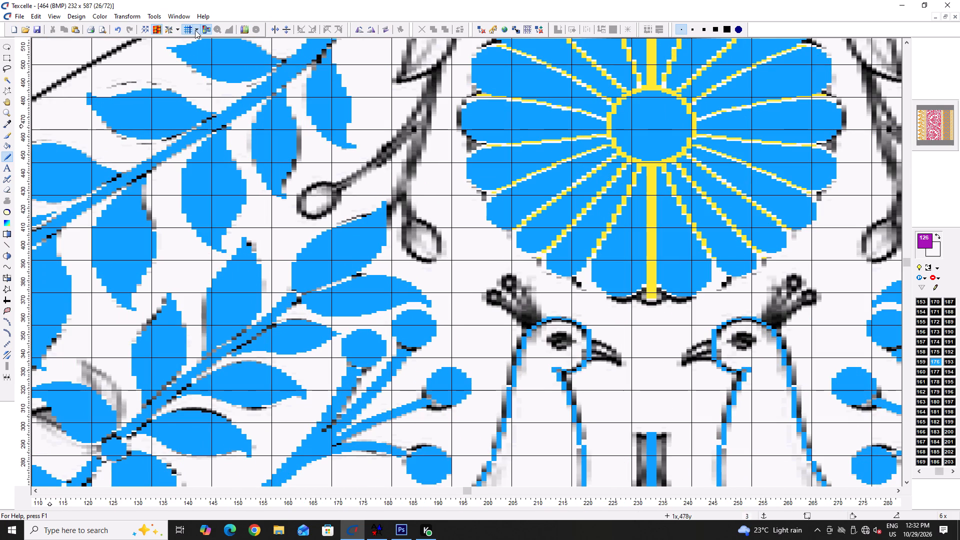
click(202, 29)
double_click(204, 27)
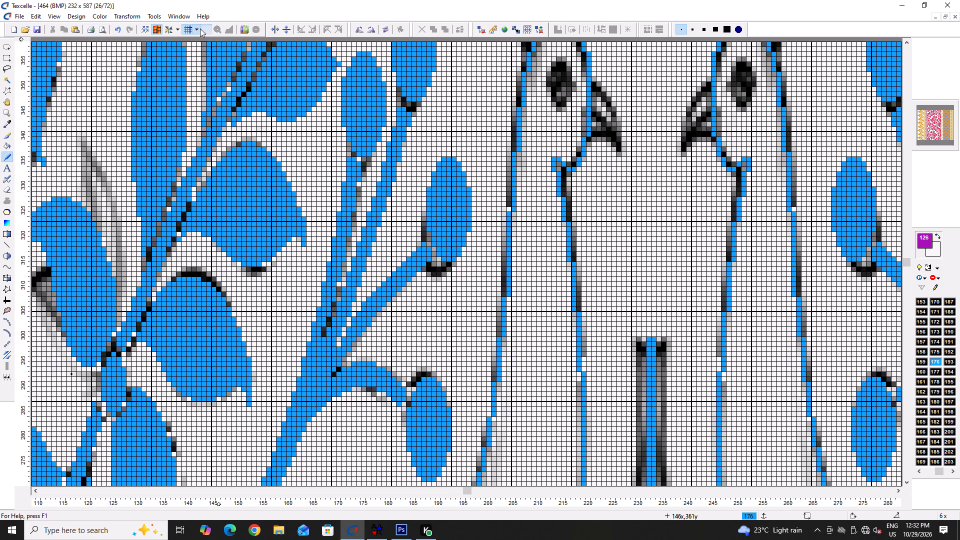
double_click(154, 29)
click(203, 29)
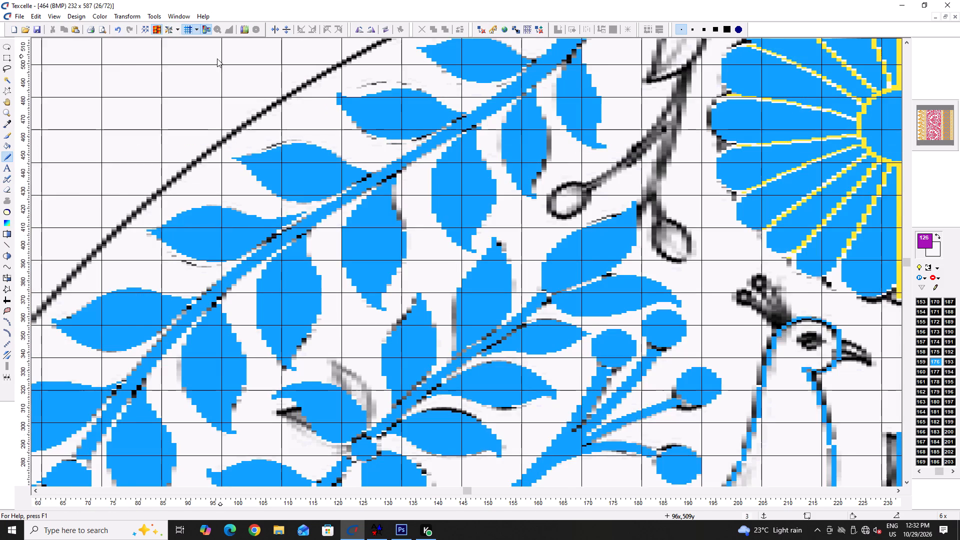
Turn off the repeat display so that only the single design tile is shown.
ctrl+scroll(192, 66, down, 1)
click(10, 81)
scroll(476, 200, down, 3)
scroll(590, 176, up, 2)
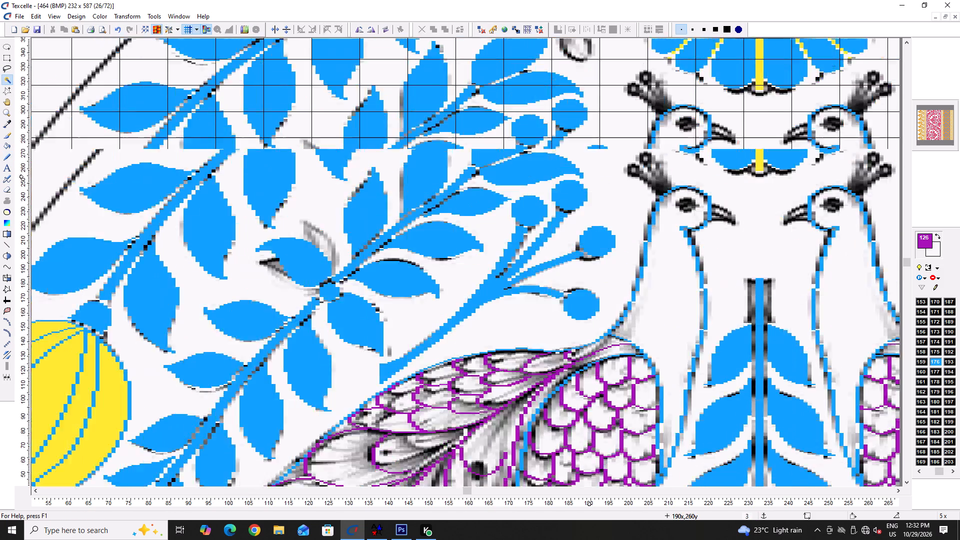
scroll(590, 176, up, 2)
ctrl+scroll(597, 185, down, 5)
ctrl+scroll(510, 181, up, 4)
click(155, 31)
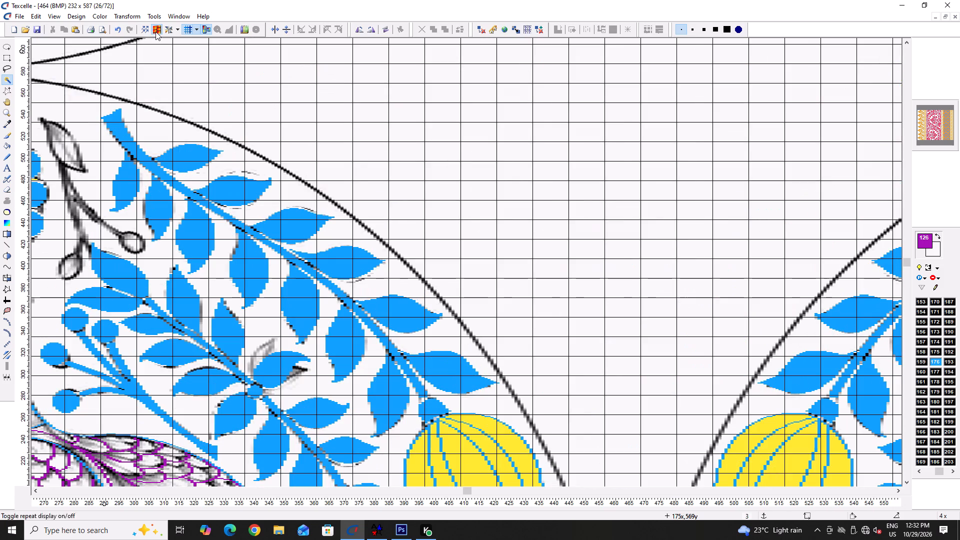
ctrl+scroll(405, 171, down, 2)
ctrl+scroll(559, 226, up, 5)
scroll(589, 236, down, 4)
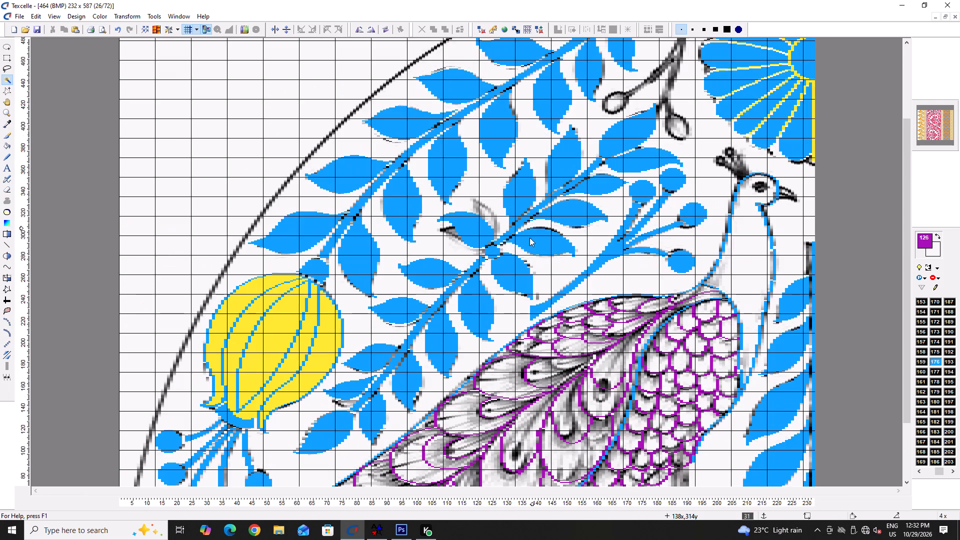
scroll(517, 313, down, 4)
scroll(644, 233, up, 1)
Select the blue berry sprig beside the peacock's neck by colour area and store a copy of it in the clipboard preview.
click(691, 195)
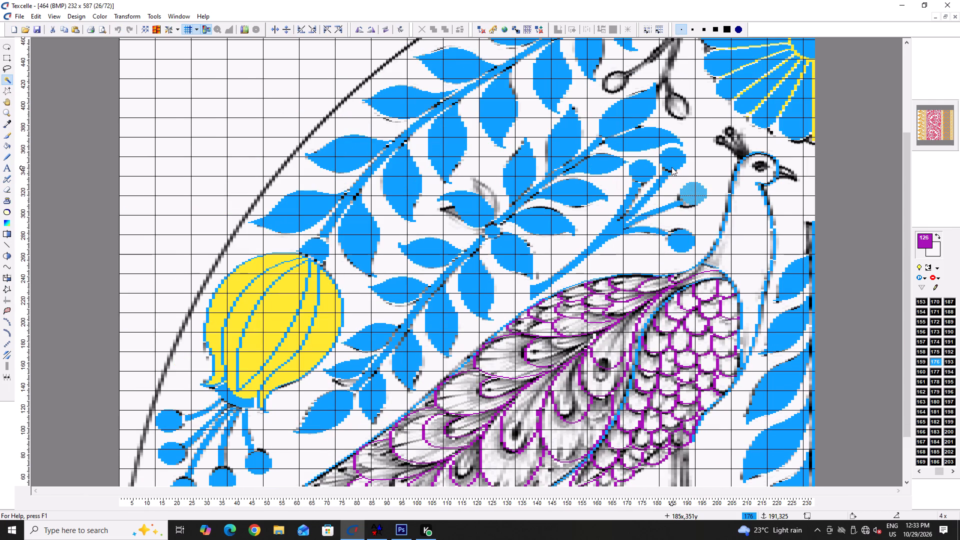
click(671, 166)
click(643, 174)
click(650, 192)
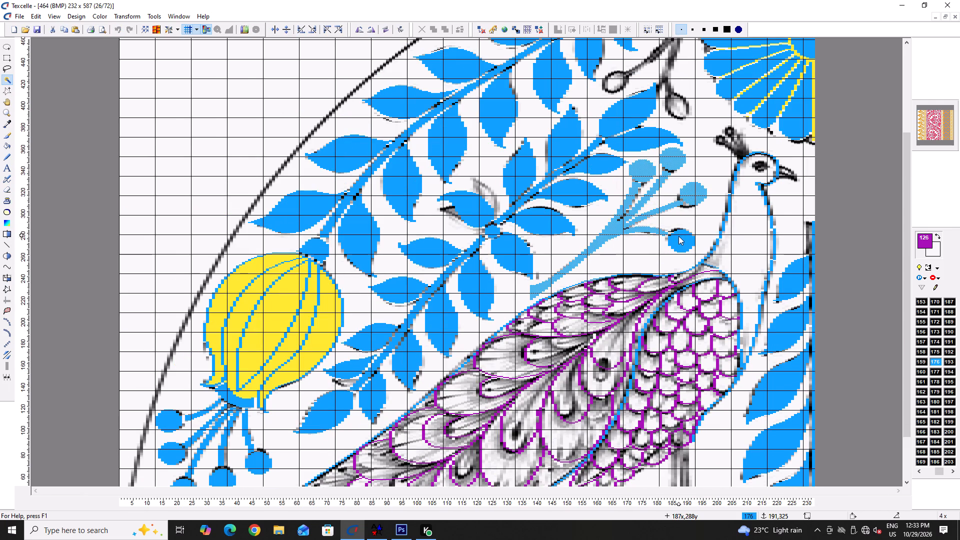
click(678, 237)
right_drag(659, 231, 654, 230)
click(620, 213)
drag(615, 223, 944, 115)
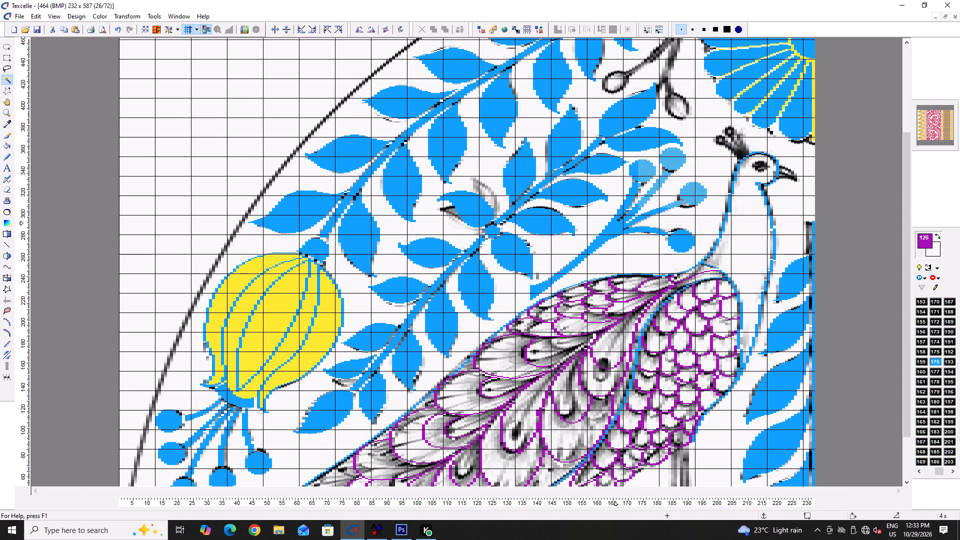
drag(944, 115, 944, 115)
double_click(944, 116)
Turn the repeat display back on with horizontal and vertical drop at 0.
double_click(149, 26)
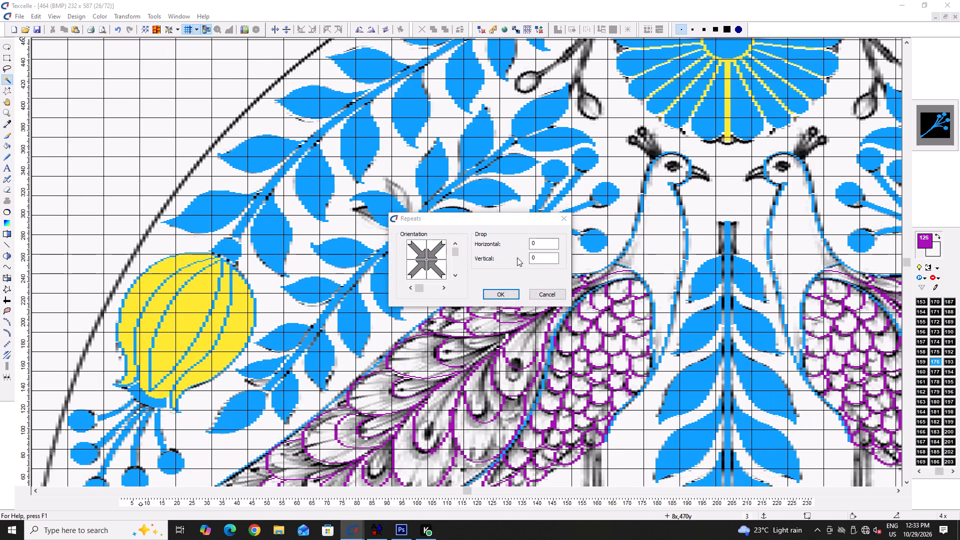
click(506, 294)
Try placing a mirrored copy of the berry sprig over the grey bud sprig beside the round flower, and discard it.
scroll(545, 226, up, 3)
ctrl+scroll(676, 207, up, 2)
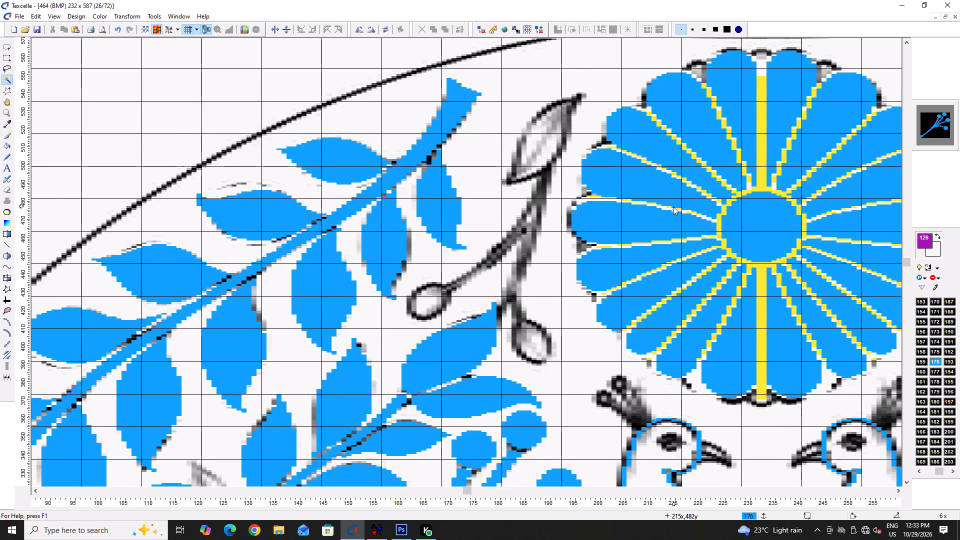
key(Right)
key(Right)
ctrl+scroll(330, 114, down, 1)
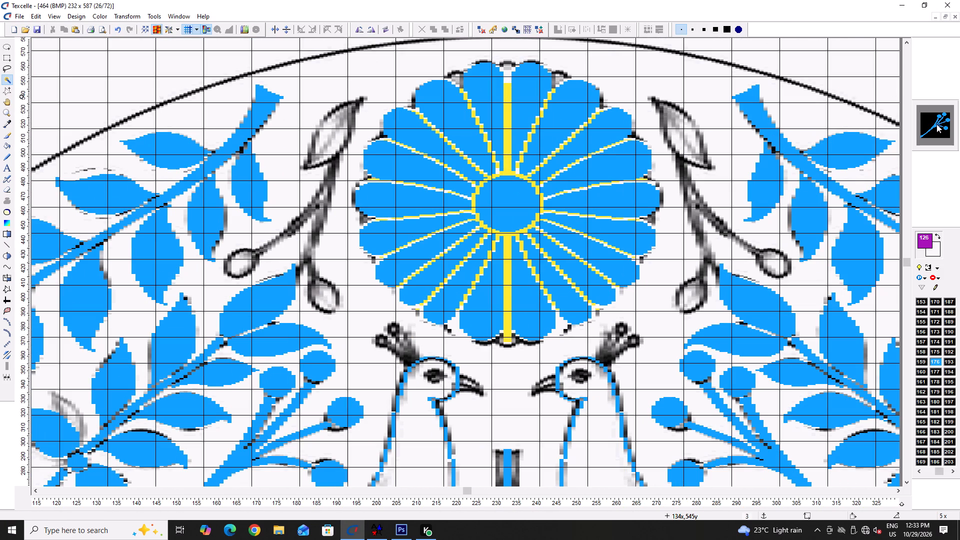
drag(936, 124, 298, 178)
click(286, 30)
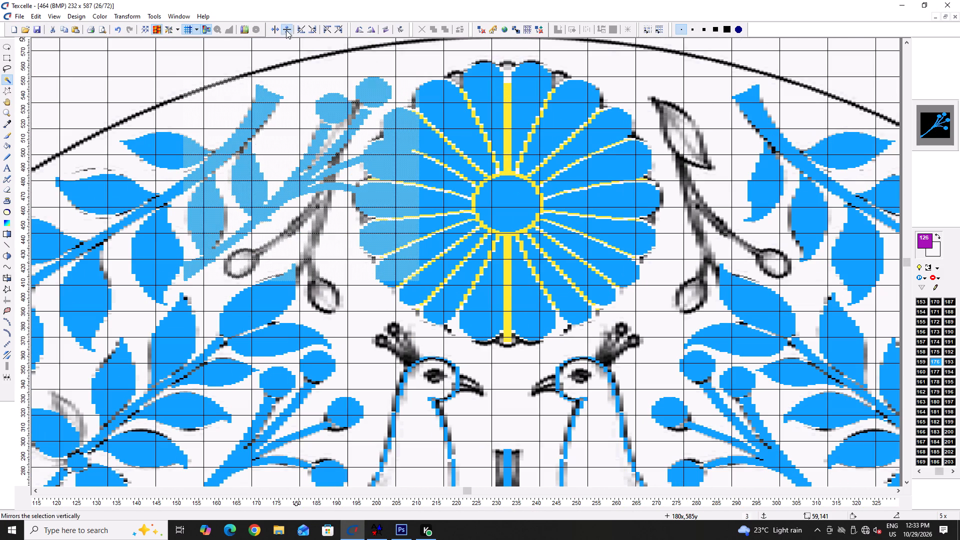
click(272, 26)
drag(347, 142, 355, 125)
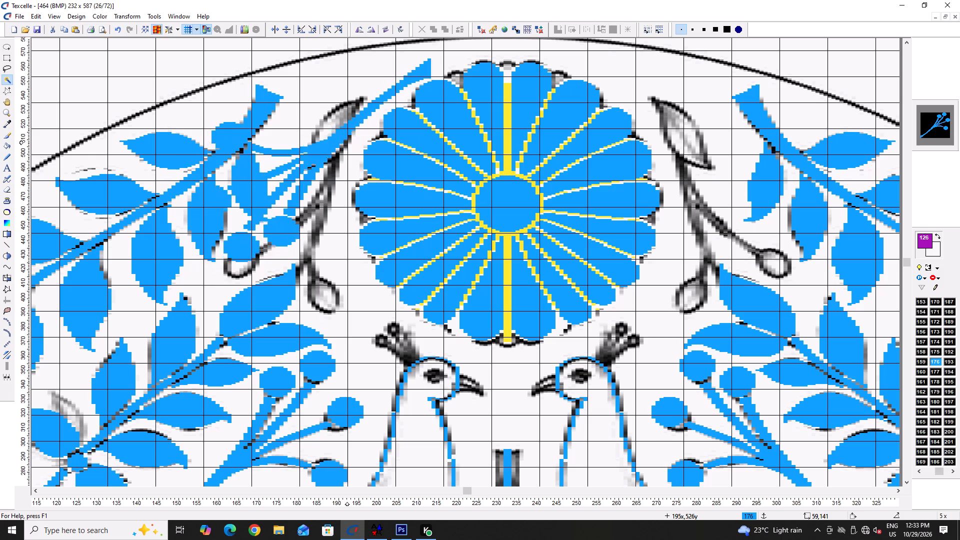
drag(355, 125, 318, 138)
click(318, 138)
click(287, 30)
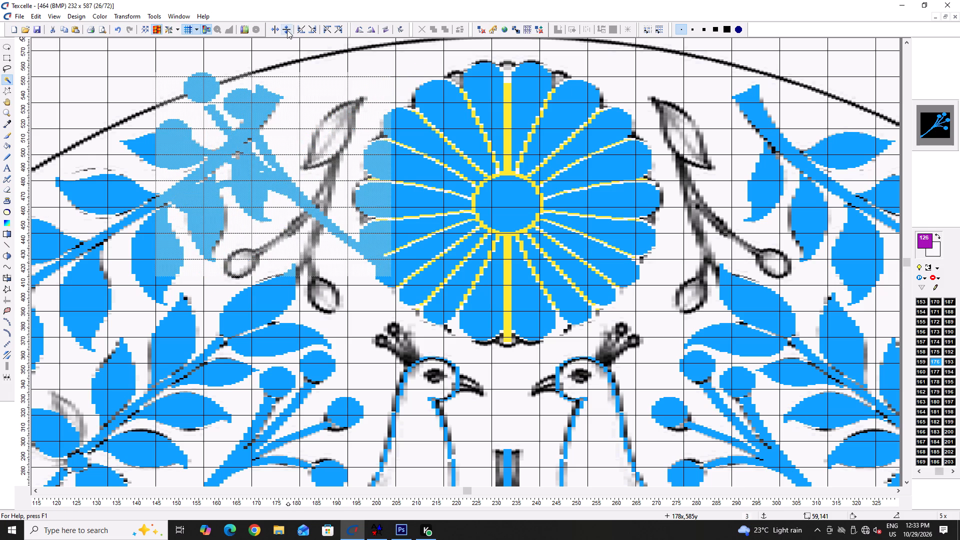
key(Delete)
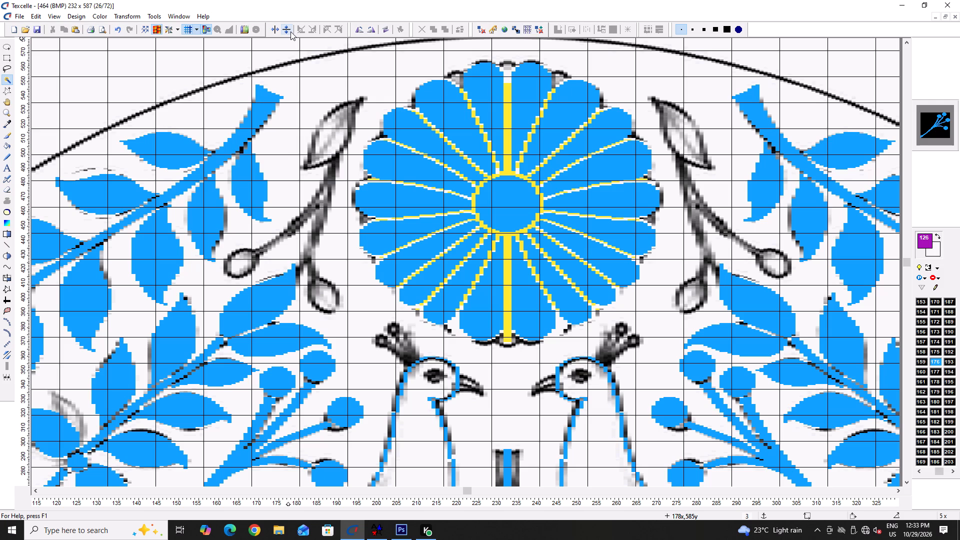
Examine the blue leaf branches and berry sprigs around the peacock against the traced sketch.
ctrl+scroll(305, 187, down, 1)
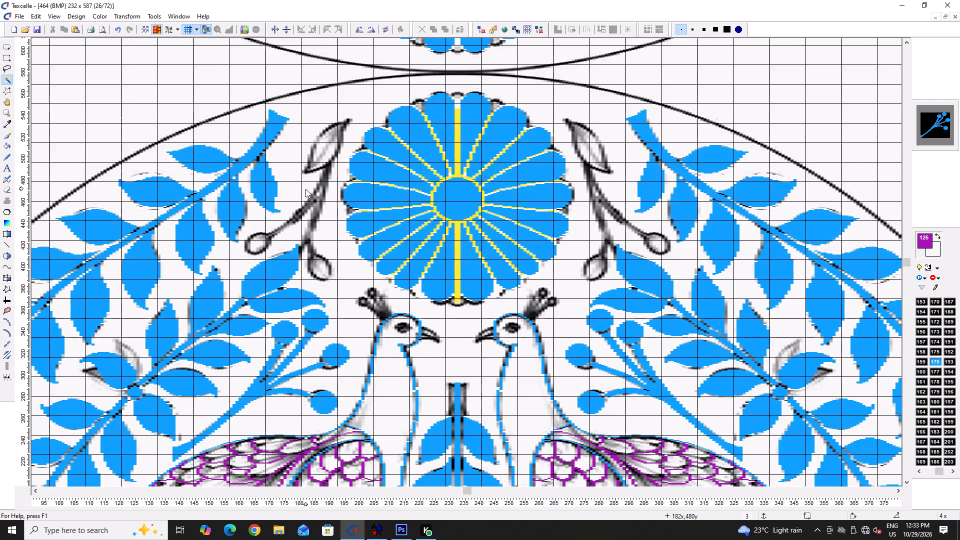
ctrl+scroll(305, 189, down, 1)
ctrl+scroll(186, 307, up, 6)
key(space)
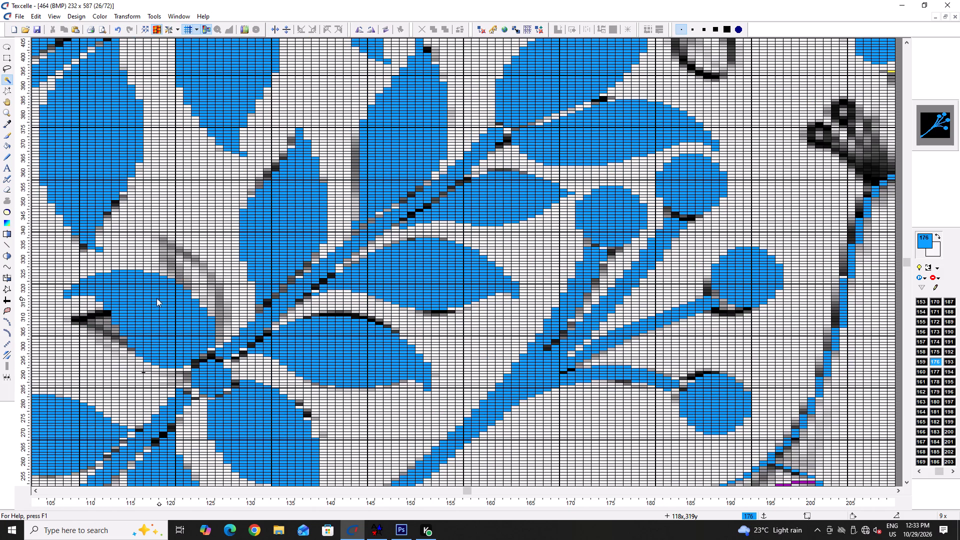
key(x)
ctrl+scroll(159, 292, up, 2)
key(Left)
key(Left)
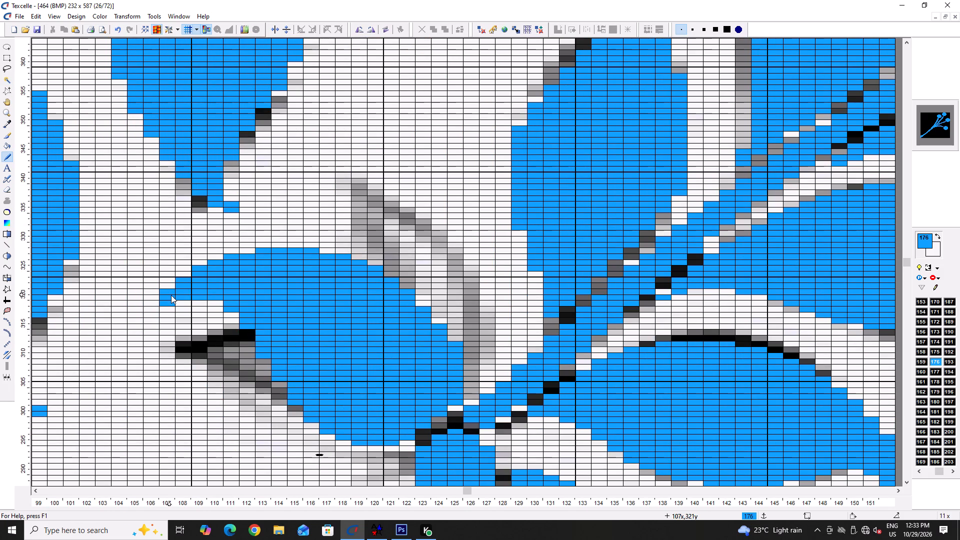
ctrl+scroll(201, 298, down, 3)
scroll(169, 281, down, 2)
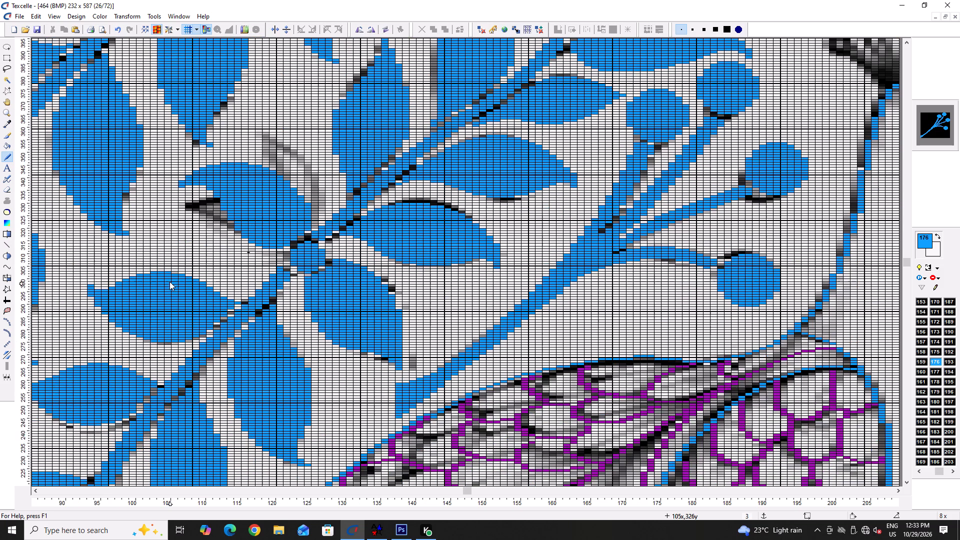
ctrl+scroll(251, 283, down, 2)
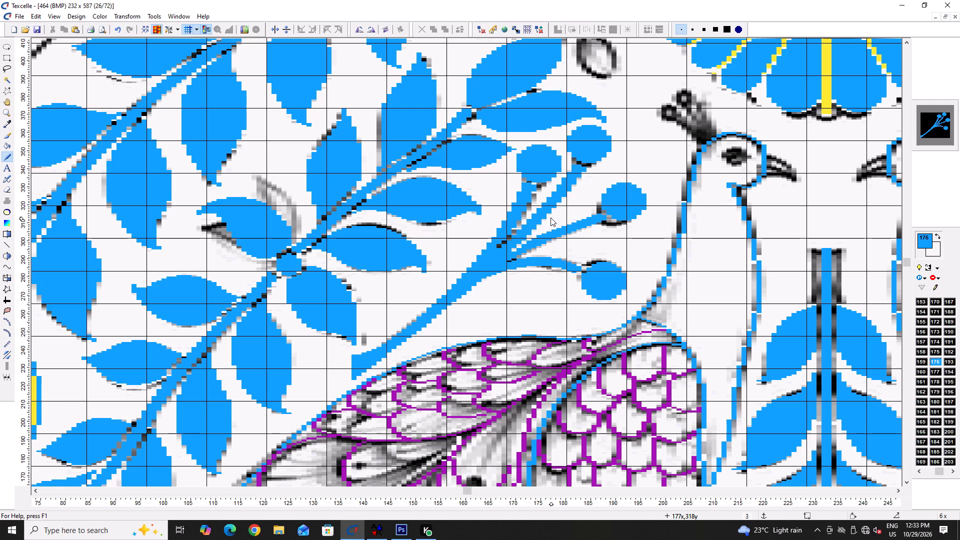
ctrl+scroll(377, 338, down, 4)
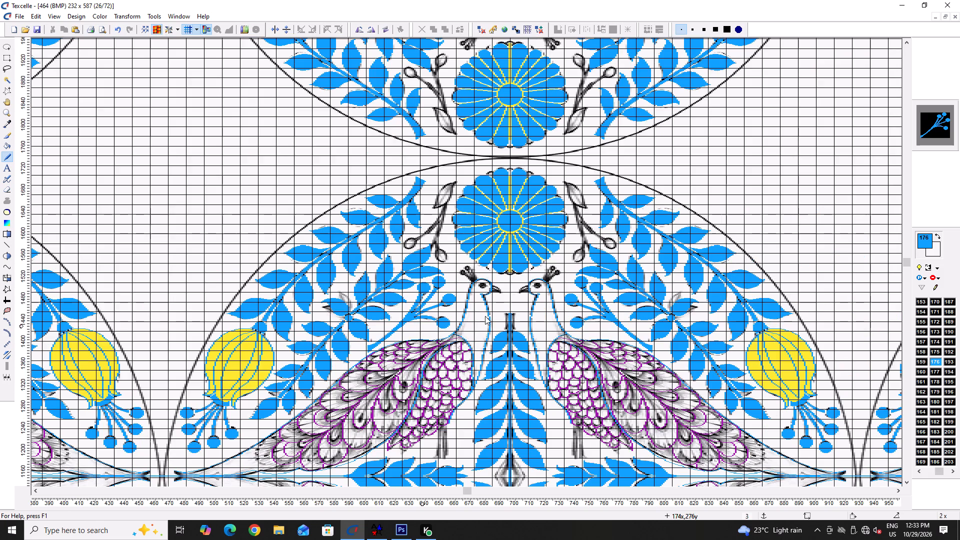
Save the design.
key(ctrl+s)
key(ctrl+s)
key(ctrl+s)
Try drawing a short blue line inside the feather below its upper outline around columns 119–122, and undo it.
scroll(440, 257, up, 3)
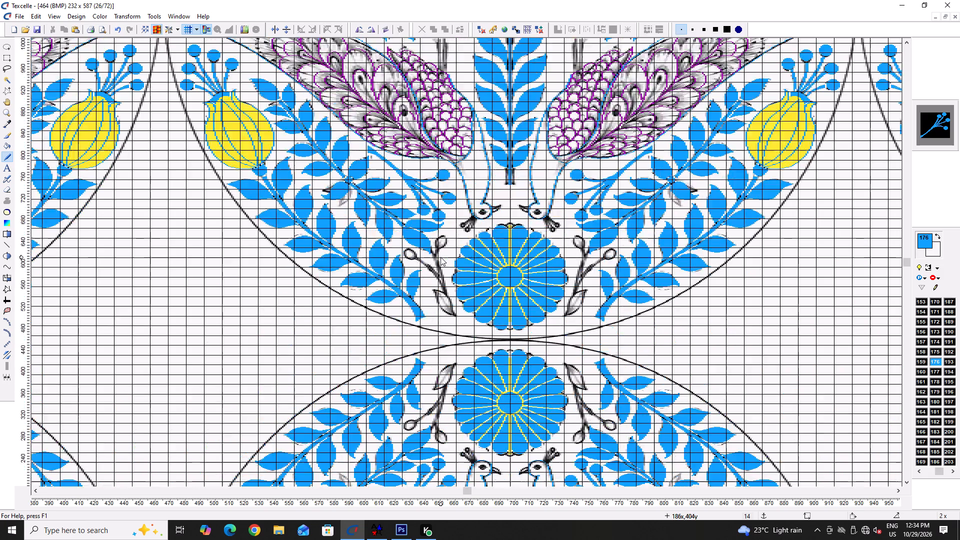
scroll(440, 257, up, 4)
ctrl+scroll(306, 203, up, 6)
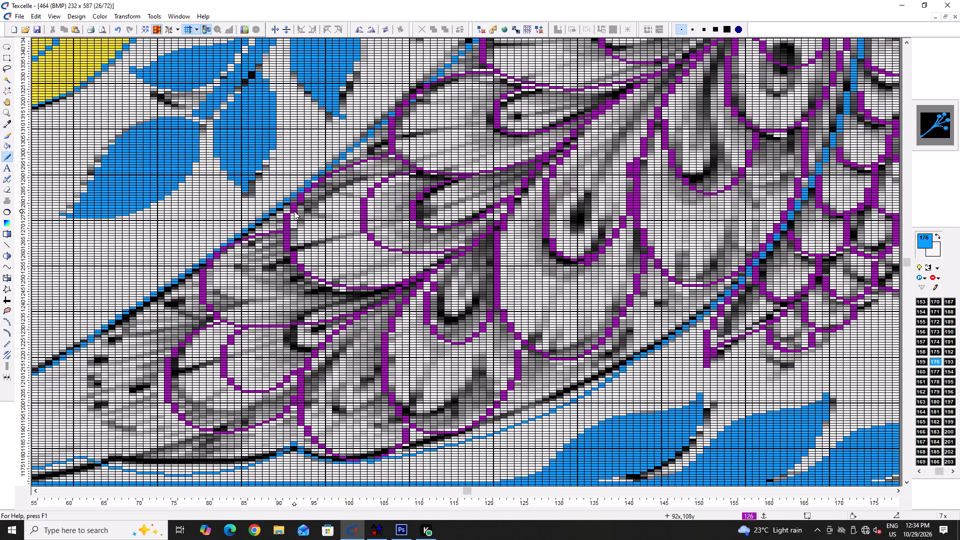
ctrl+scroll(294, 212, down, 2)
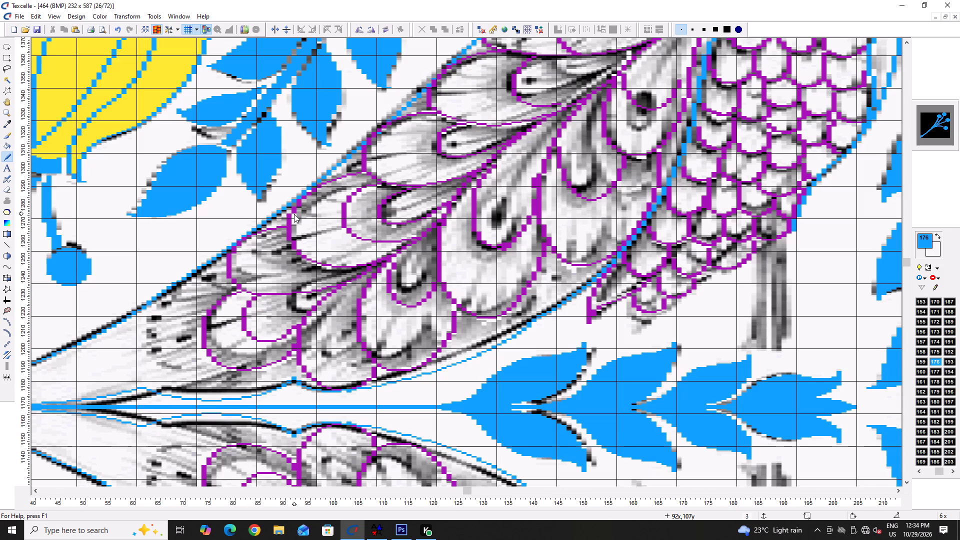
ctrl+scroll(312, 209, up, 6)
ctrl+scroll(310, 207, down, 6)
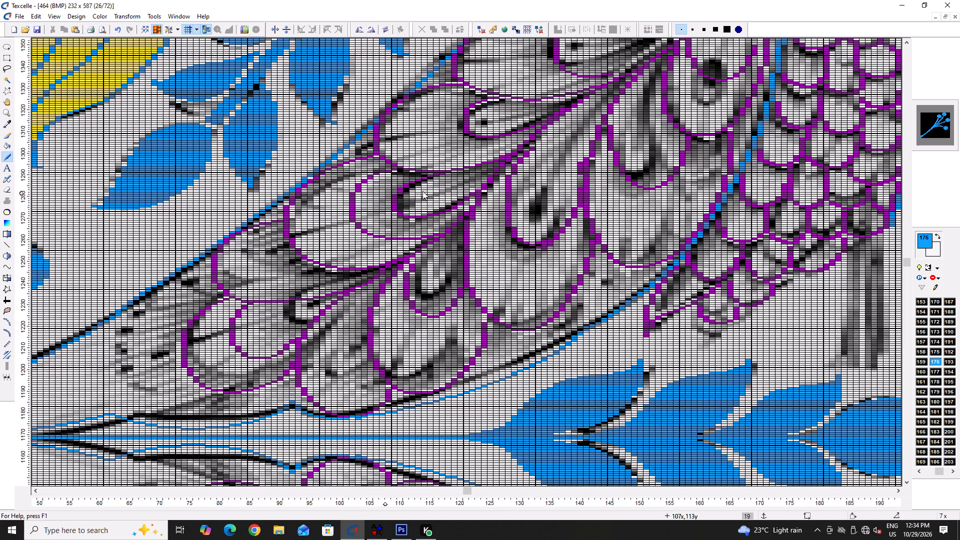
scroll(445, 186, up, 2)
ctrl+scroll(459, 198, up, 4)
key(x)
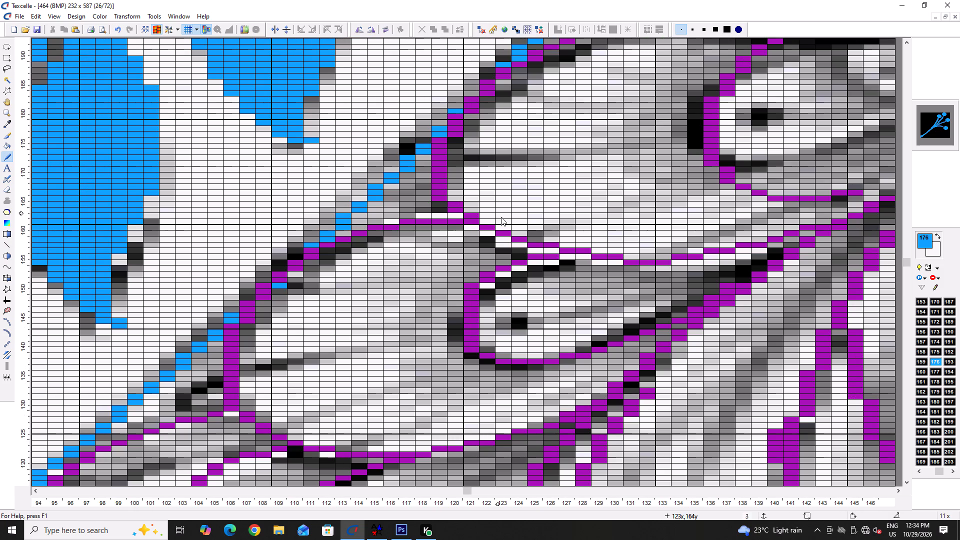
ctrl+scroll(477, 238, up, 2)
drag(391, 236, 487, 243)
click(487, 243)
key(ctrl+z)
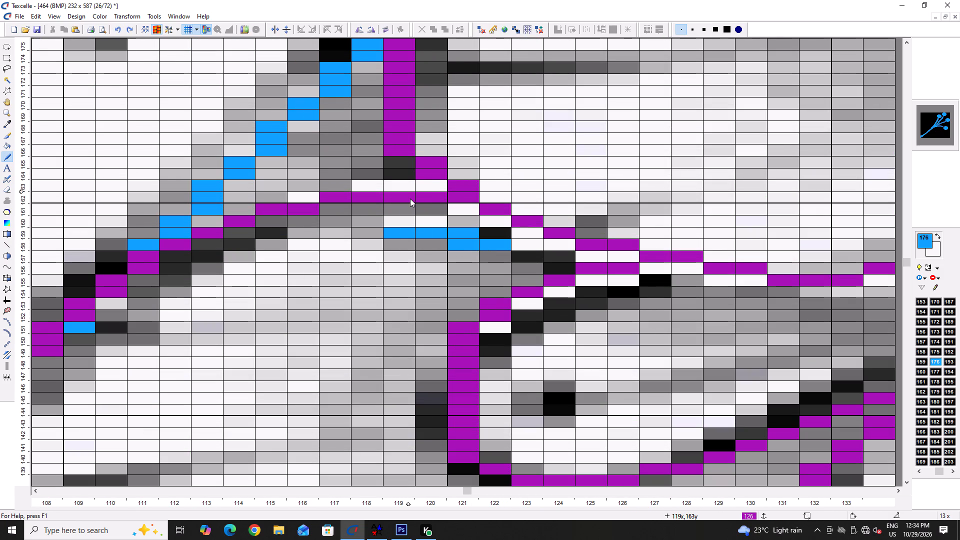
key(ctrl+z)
Draw short purple barb lines inside the feather beside its eye outline, fanning across columns 116–122 between rows 158 and 133.
key(space)
drag(318, 243, 517, 266)
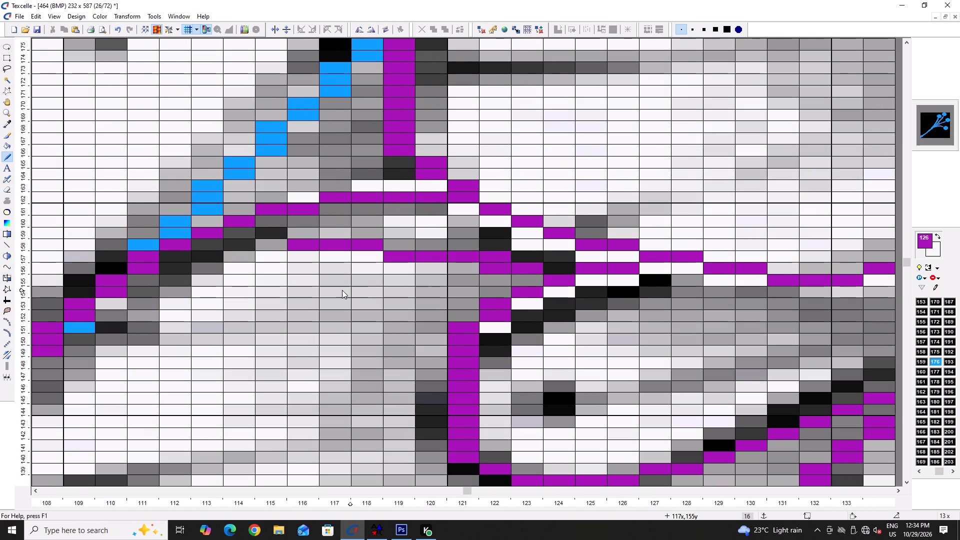
drag(300, 295, 434, 295)
drag(314, 347, 411, 338)
click(412, 338)
scroll(417, 337, down, 3)
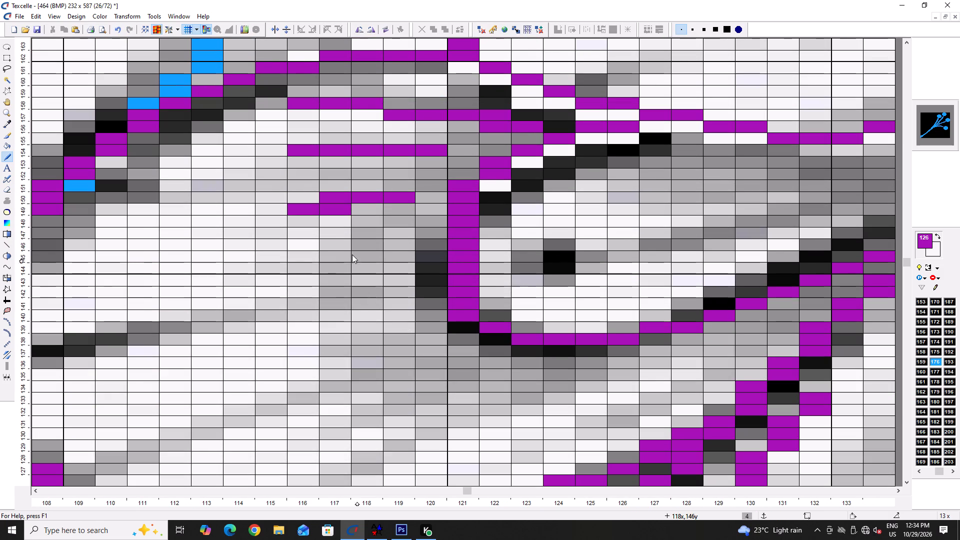
drag(287, 262, 401, 246)
drag(307, 336, 403, 311)
click(412, 308)
drag(344, 400, 464, 368)
click(464, 368)
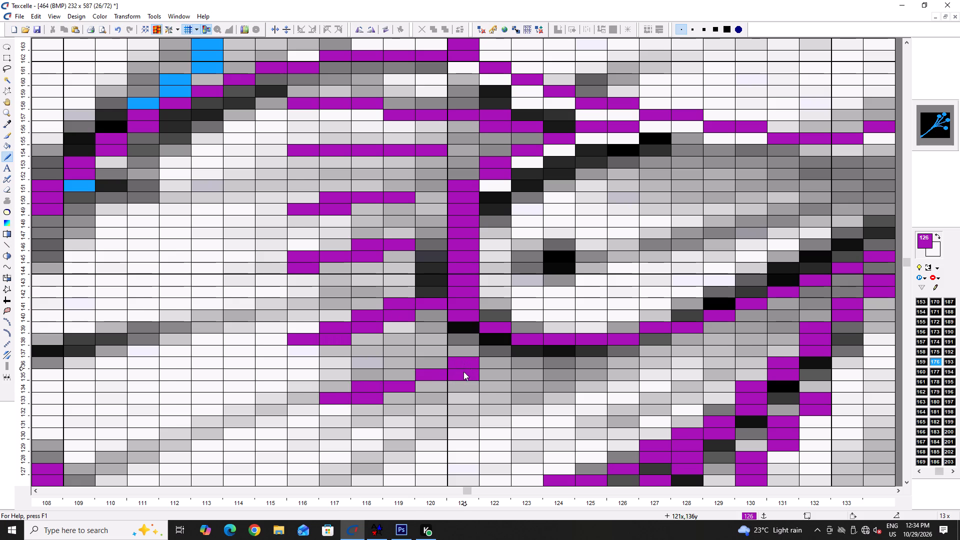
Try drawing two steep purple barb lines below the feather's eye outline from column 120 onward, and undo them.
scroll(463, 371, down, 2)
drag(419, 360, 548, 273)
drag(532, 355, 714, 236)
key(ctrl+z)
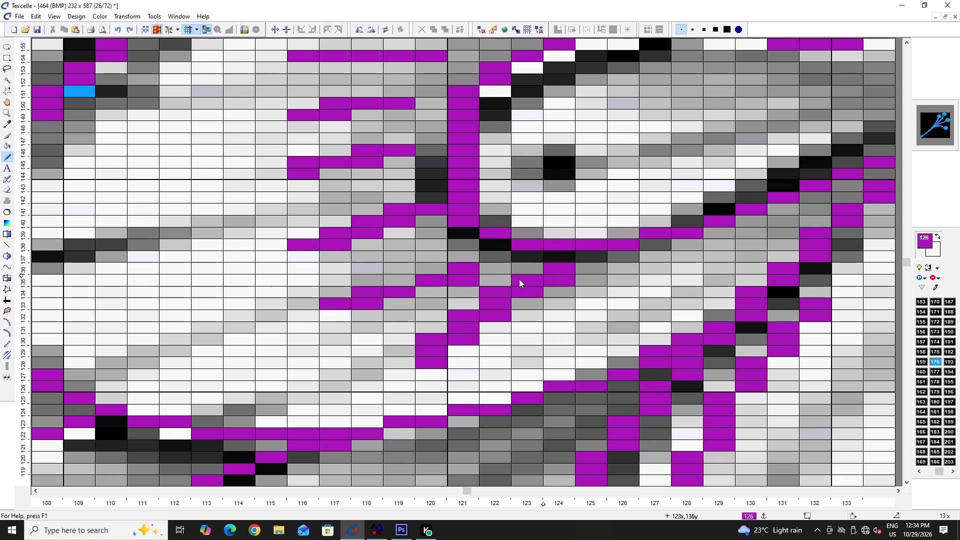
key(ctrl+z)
Draw two slanting purple barb lines below the feather's eye outline, spanning about columns 120–130.
drag(418, 351, 581, 289)
drag(591, 332, 753, 222)
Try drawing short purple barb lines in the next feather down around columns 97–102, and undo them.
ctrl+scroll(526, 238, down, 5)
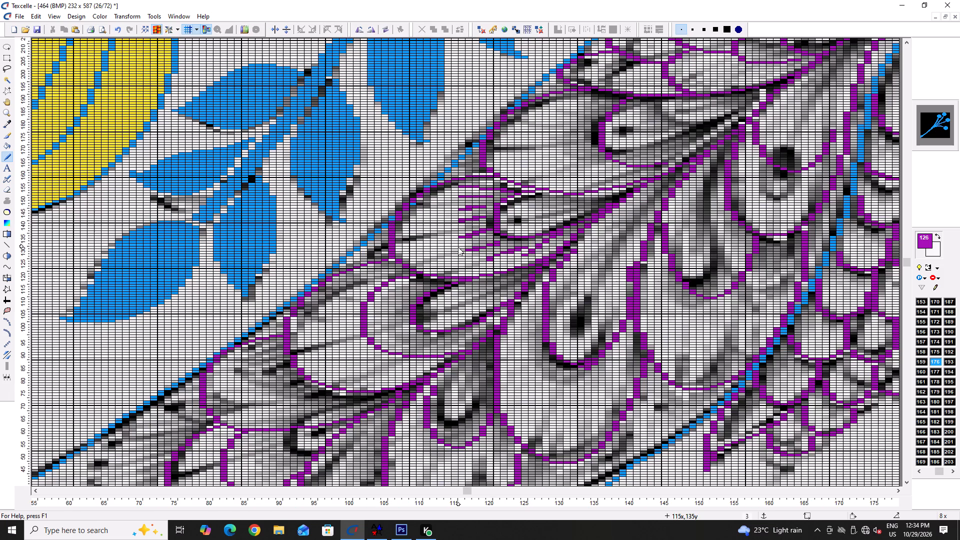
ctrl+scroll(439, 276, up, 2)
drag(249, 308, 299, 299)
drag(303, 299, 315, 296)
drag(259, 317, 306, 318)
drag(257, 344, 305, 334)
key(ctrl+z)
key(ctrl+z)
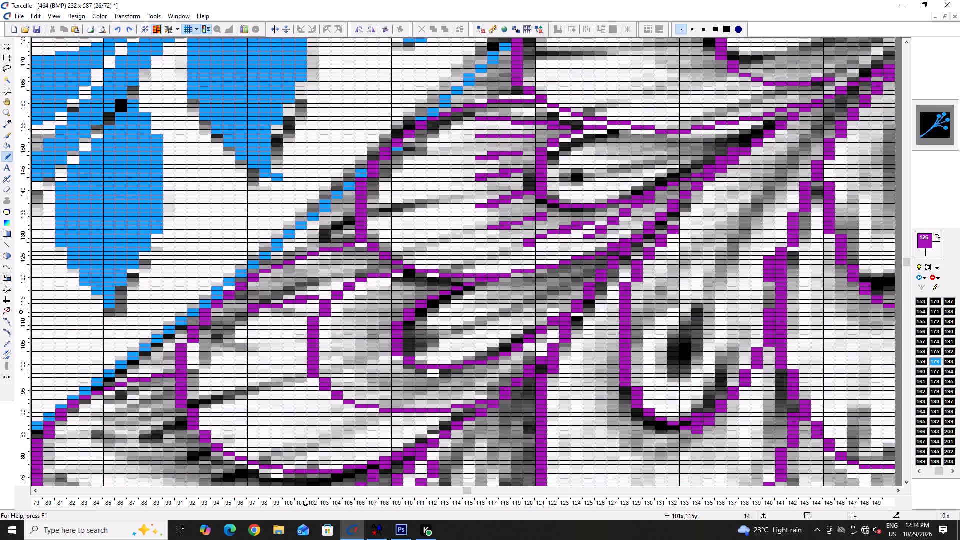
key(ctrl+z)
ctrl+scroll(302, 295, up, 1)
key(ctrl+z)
Draw a short purple barb line below the next feather's upper edge, around columns 100–104 near row 120.
drag(285, 275, 338, 266)
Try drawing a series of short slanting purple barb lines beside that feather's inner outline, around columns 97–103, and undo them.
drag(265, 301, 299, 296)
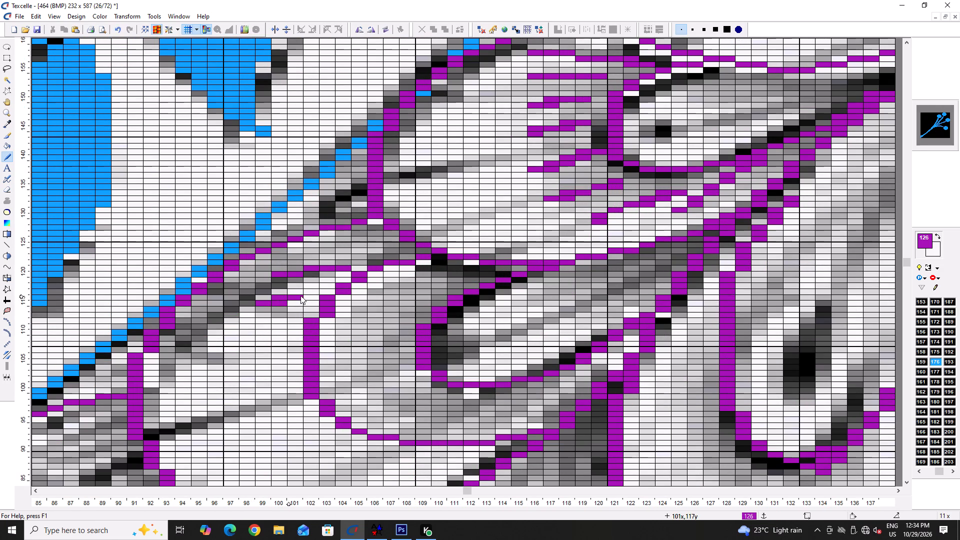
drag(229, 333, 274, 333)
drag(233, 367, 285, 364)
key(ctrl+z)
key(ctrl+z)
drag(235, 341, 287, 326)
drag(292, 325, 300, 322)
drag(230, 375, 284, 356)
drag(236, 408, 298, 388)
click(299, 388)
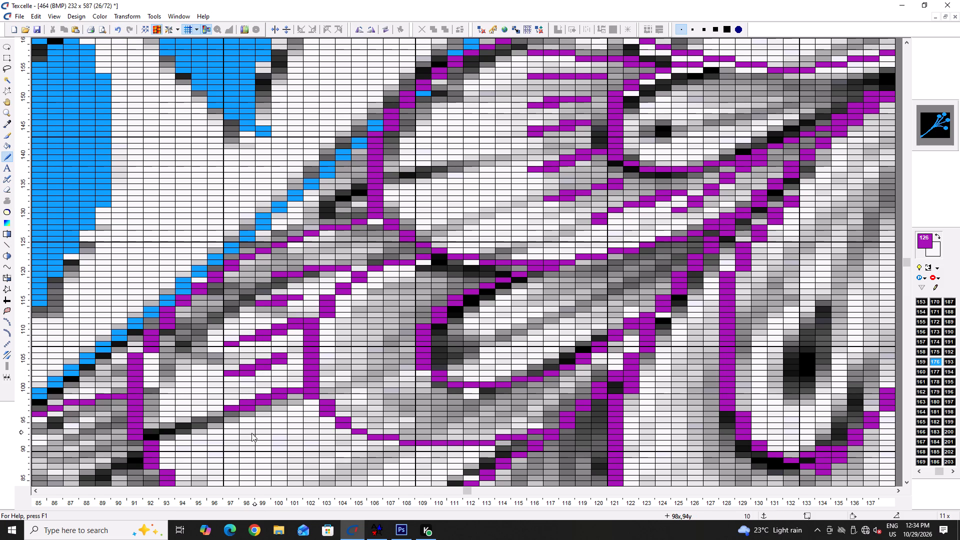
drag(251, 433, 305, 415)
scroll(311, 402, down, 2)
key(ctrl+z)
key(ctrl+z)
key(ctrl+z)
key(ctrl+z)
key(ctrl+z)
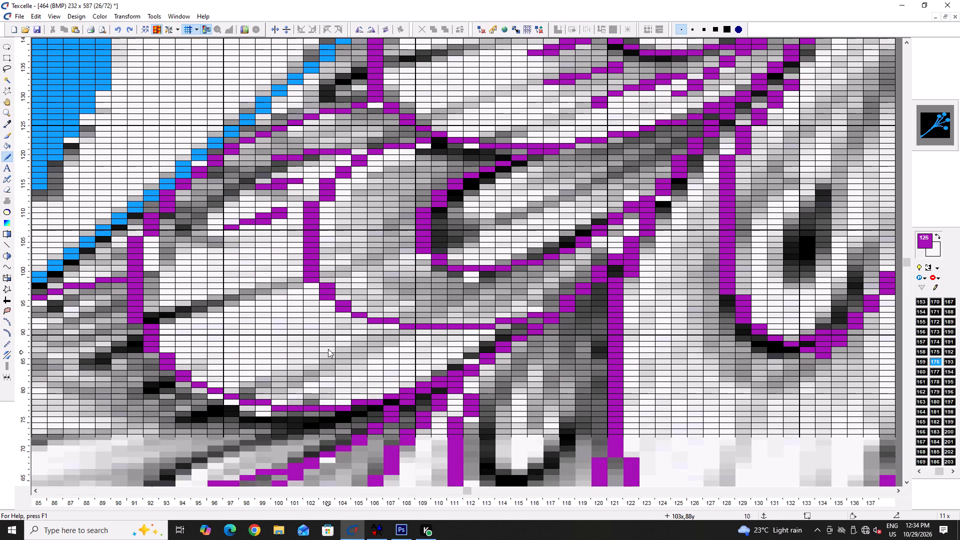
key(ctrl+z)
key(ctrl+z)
Set colour 177 to a light green from page 11 of the Extended Printer Book.
key(shift+space)
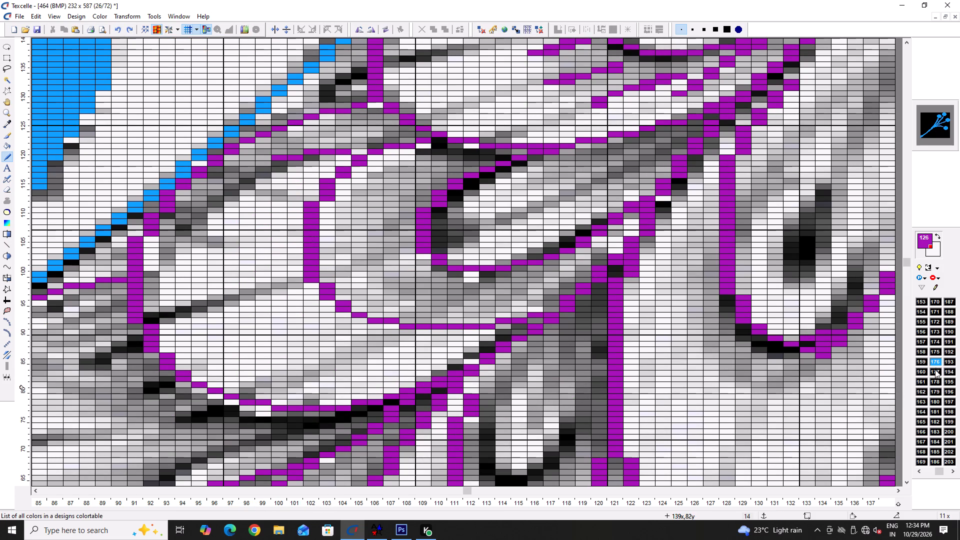
right_click(934, 371)
click(414, 299)
click(423, 294)
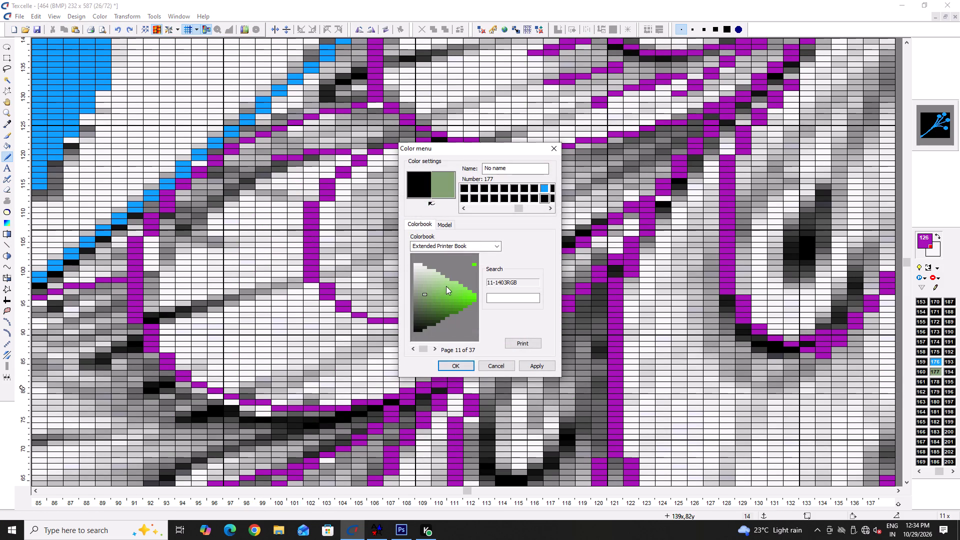
click(446, 286)
click(460, 368)
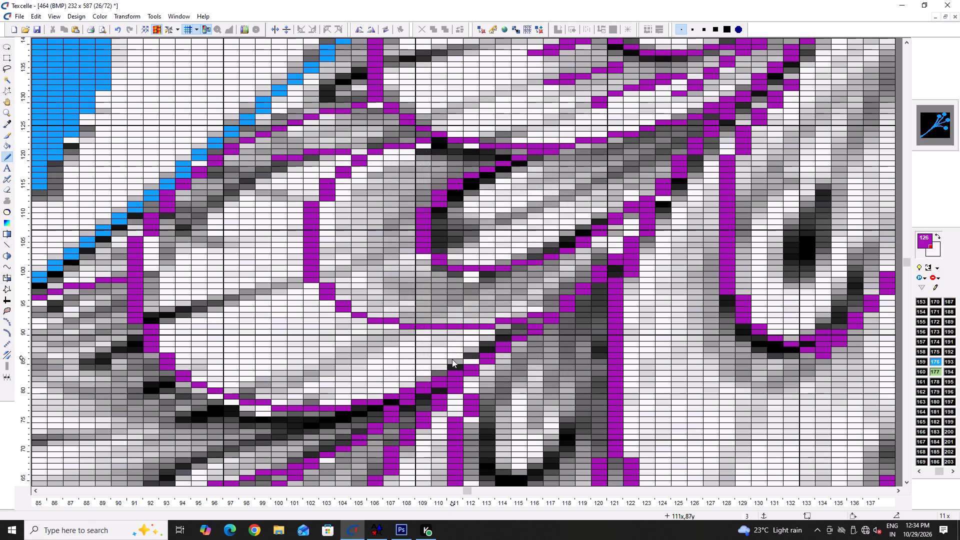
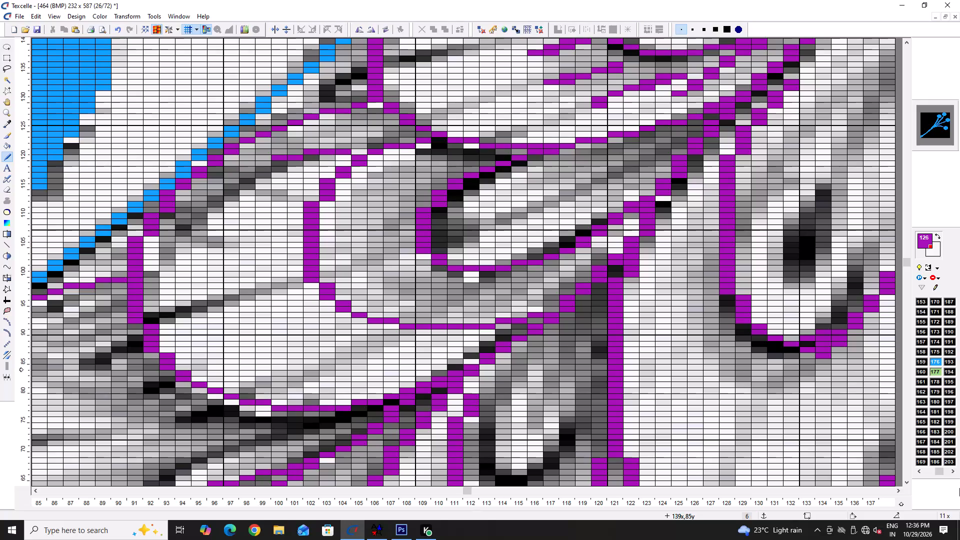
Make light green colour 177 the drawing colour.
click(938, 373)
scroll(662, 351, up, 3)
key(x)
ctrl+scroll(411, 260, down, 3)
ctrl+scroll(360, 322, up, 4)
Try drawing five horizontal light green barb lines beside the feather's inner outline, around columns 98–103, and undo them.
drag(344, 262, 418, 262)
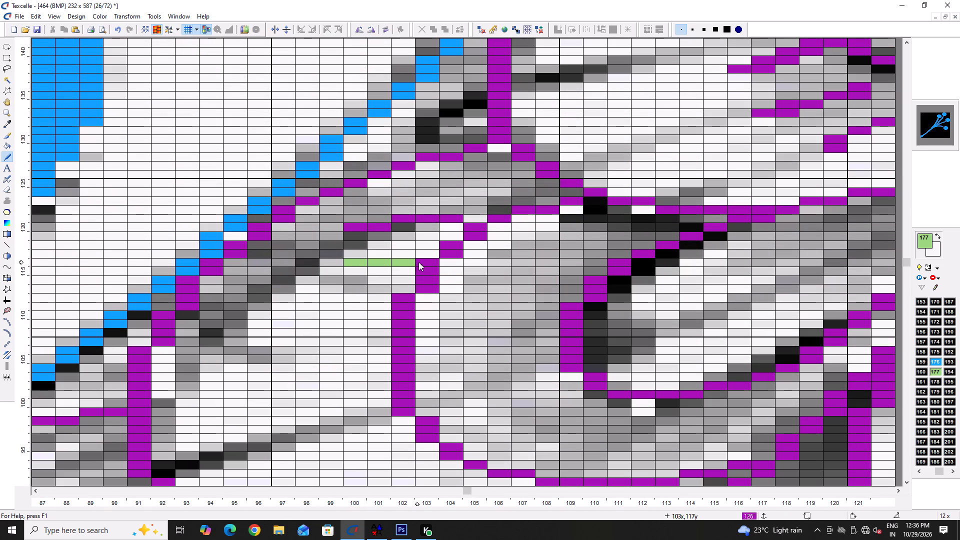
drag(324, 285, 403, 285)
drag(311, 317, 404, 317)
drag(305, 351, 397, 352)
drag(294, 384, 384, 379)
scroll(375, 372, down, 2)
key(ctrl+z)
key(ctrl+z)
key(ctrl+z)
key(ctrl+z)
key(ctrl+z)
Draw a series of slanting light green barb lines around the feather's inner outline, around columns 98–113 and rows 82–116.
drag(320, 169, 392, 154)
drag(326, 192, 397, 175)
key(ctrl+z)
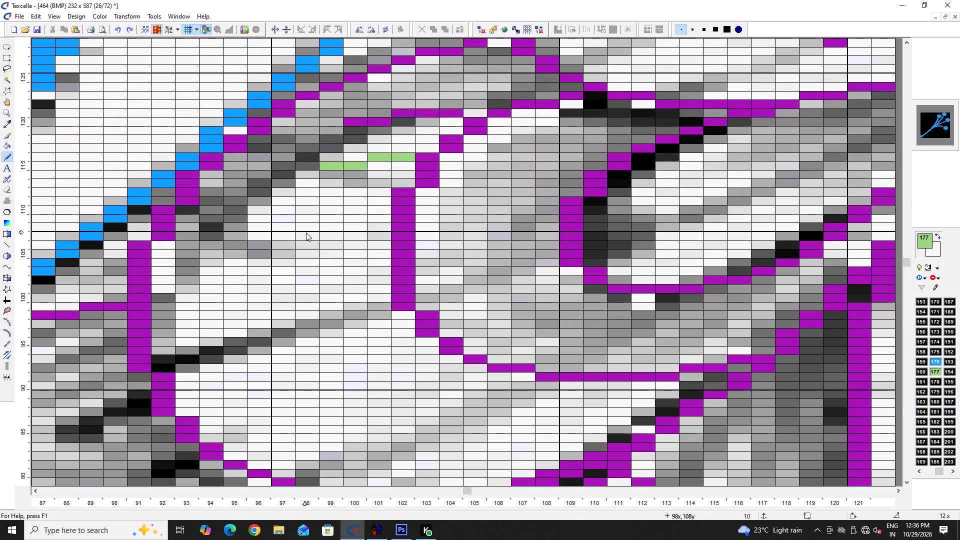
drag(305, 231, 404, 204)
drag(320, 286, 387, 260)
drag(323, 343, 395, 316)
drag(299, 393, 414, 356)
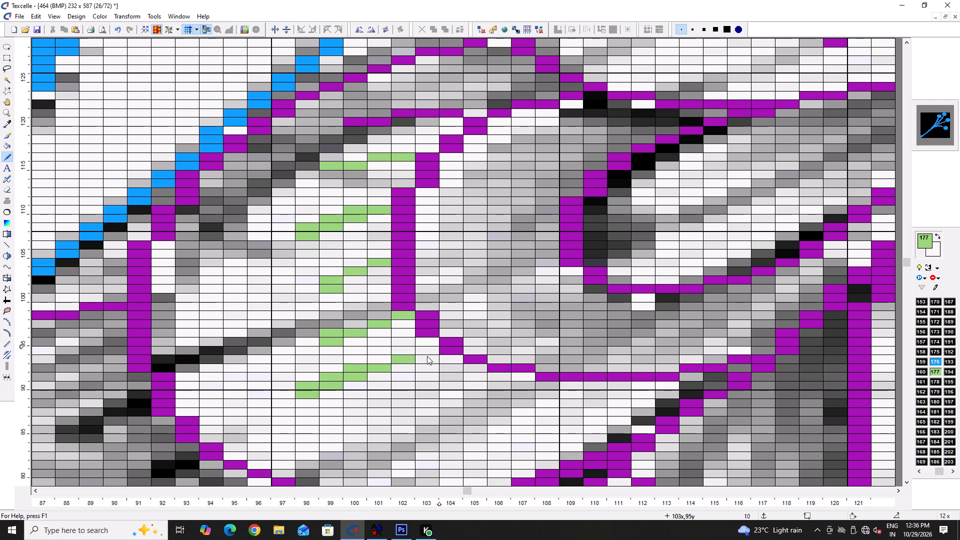
drag(323, 433, 430, 400)
drag(446, 395, 451, 392)
drag(469, 380, 475, 378)
drag(394, 465, 570, 368)
drag(510, 457, 643, 374)
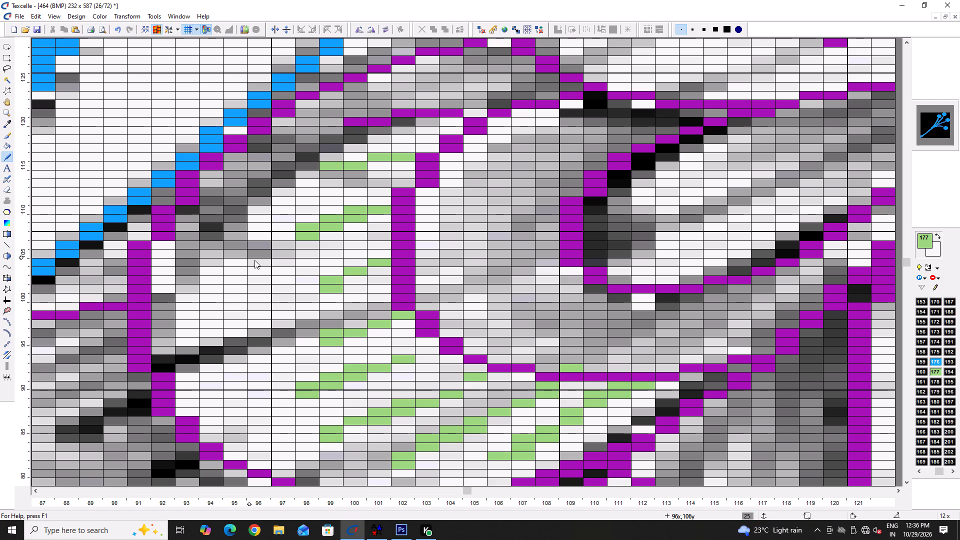
Extend the barb line near row 102 outward to about column 96, erasing the misplaced pixels around it.
drag(222, 315, 293, 297)
drag(335, 288, 341, 286)
drag(299, 290, 322, 281)
right_click(326, 290)
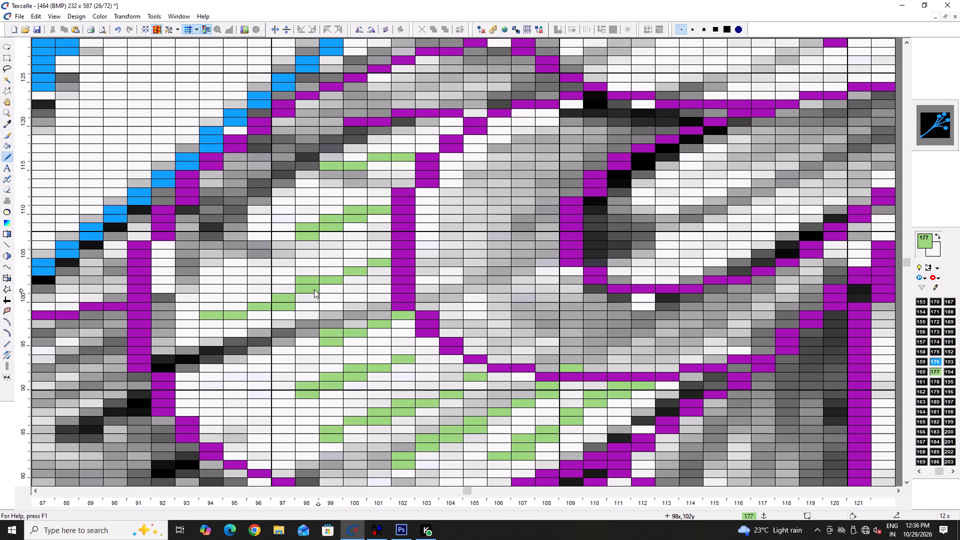
click(287, 293)
right_drag(287, 301, 203, 315)
drag(295, 285, 256, 294)
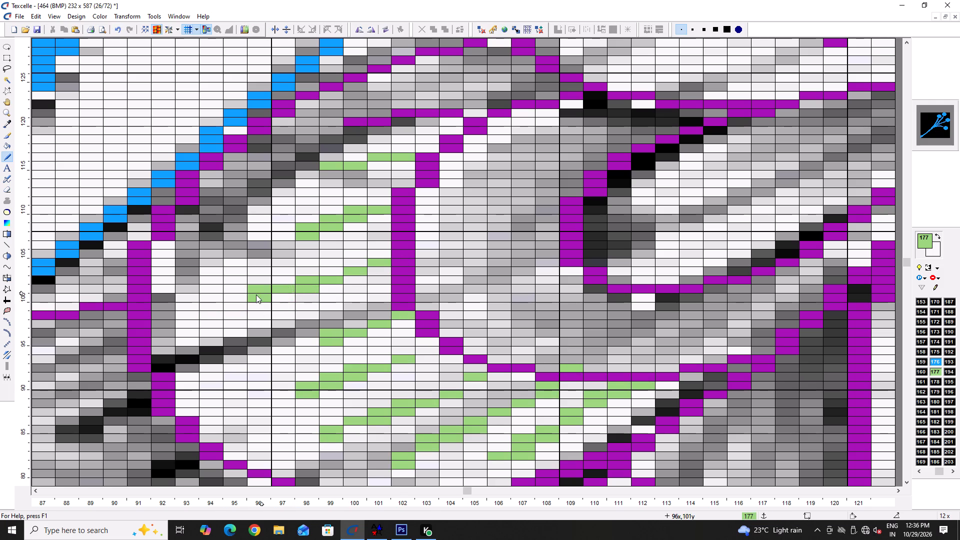
drag(315, 342, 309, 343)
Draw a long curved light green line from the dark eye near column 133 up to the feather's tip near column 145.
ctrl+scroll(324, 321, down, 6)
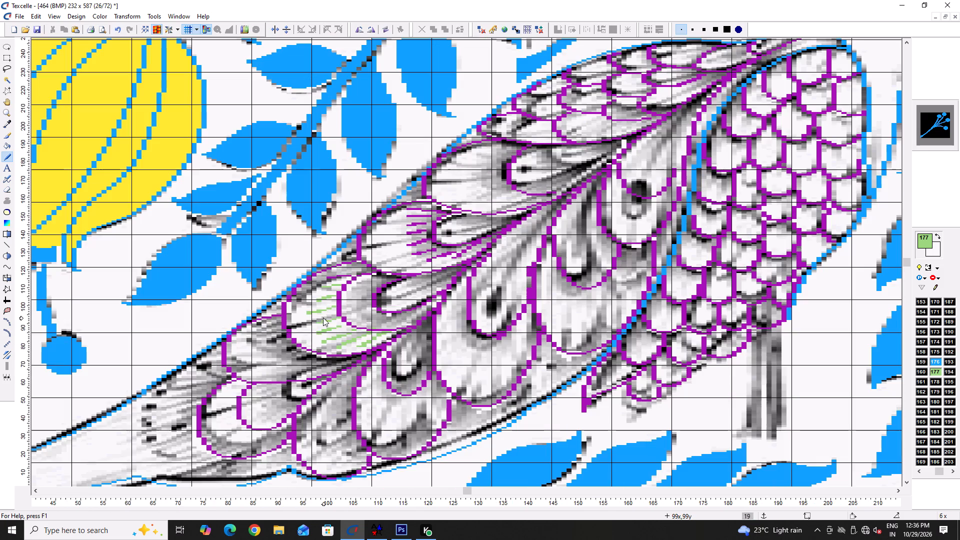
ctrl+scroll(408, 292, up, 2)
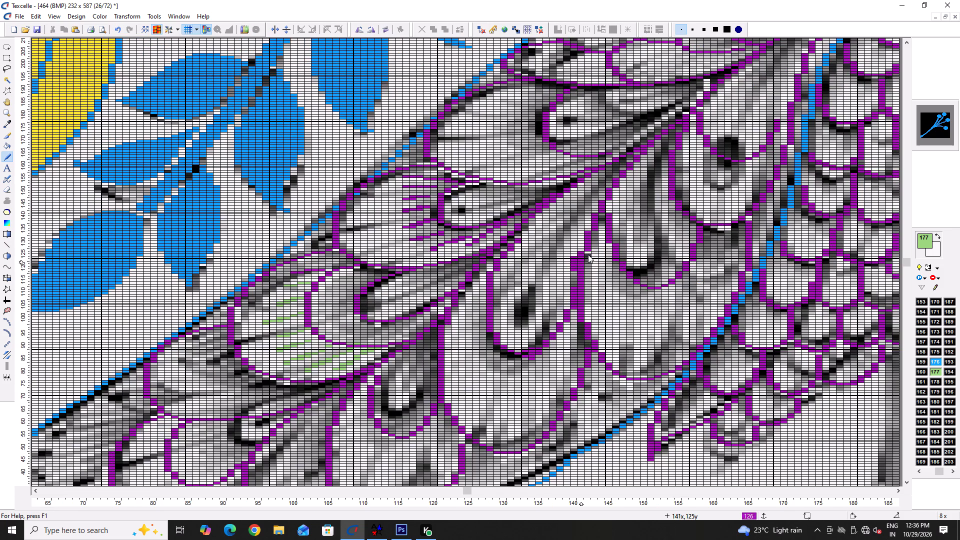
key(Right)
key(Right)
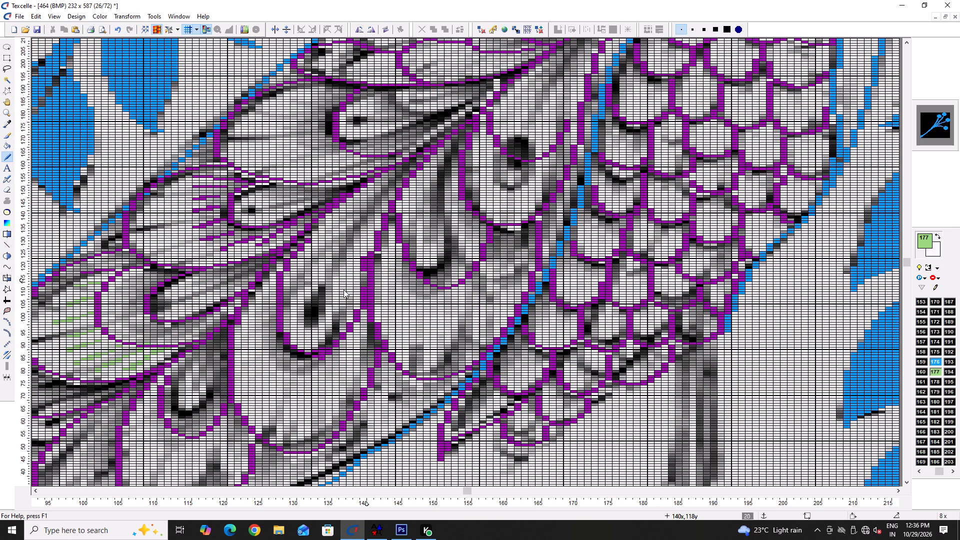
drag(312, 309, 345, 236)
click(347, 234)
click(350, 228)
click(360, 213)
drag(371, 196, 380, 186)
double_click(395, 167)
click(399, 163)
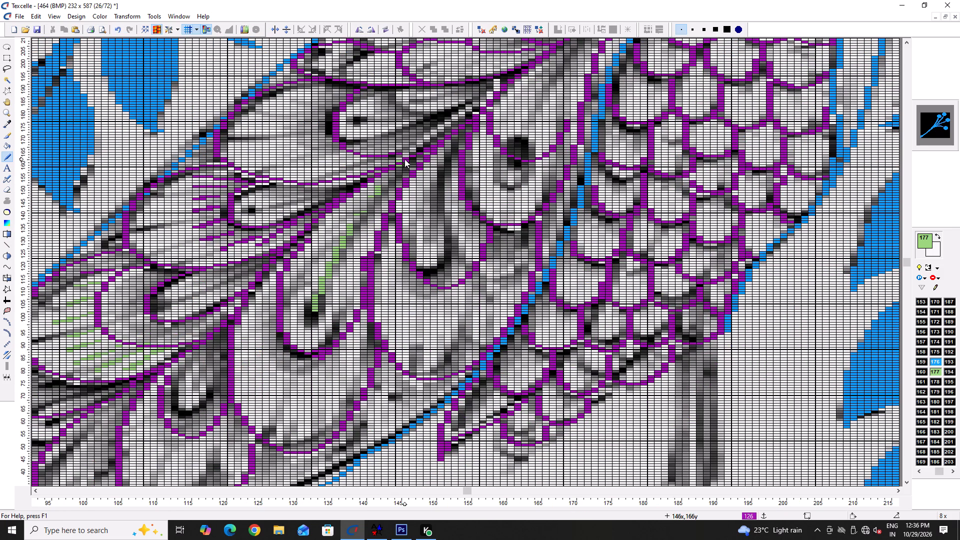
drag(352, 224, 384, 179)
drag(385, 179, 390, 174)
drag(392, 172, 399, 167)
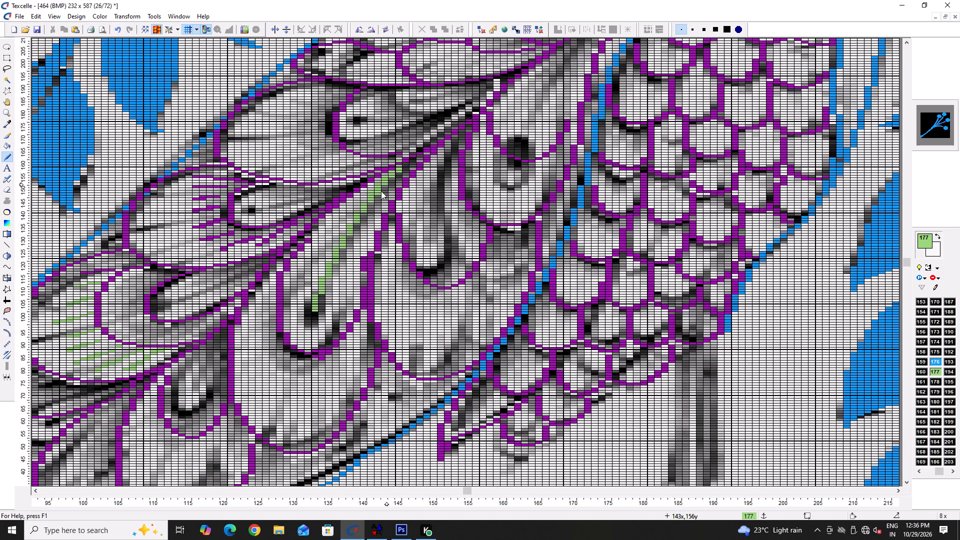
Thin the curved line's upper part to a clean staircase around columns 139–145, erasing doubled pixels and its topmost end.
ctrl+scroll(331, 256, up, 3)
scroll(445, 119, up, 1)
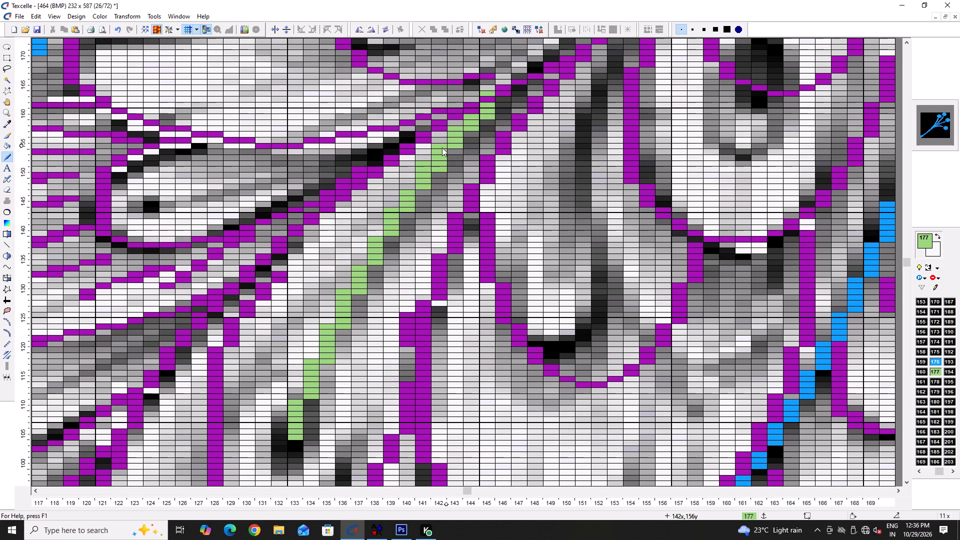
right_click(442, 147)
right_click(421, 160)
right_click(457, 131)
right_click(468, 117)
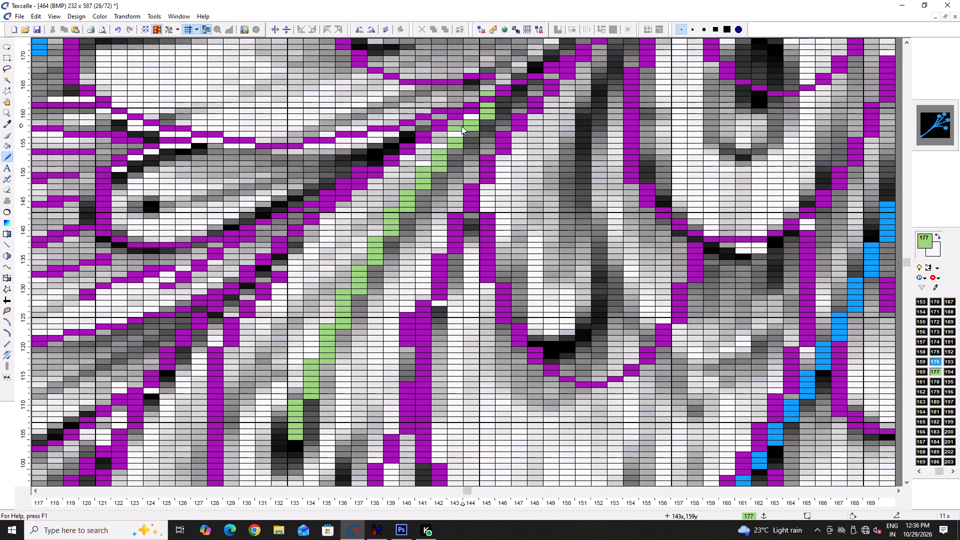
right_click(458, 127)
right_click(486, 109)
right_click(489, 90)
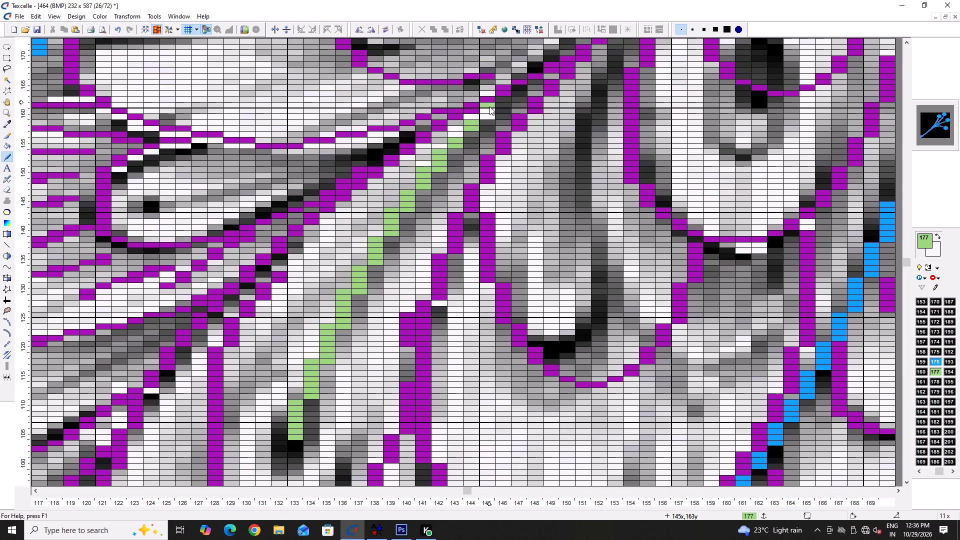
right_click(489, 106)
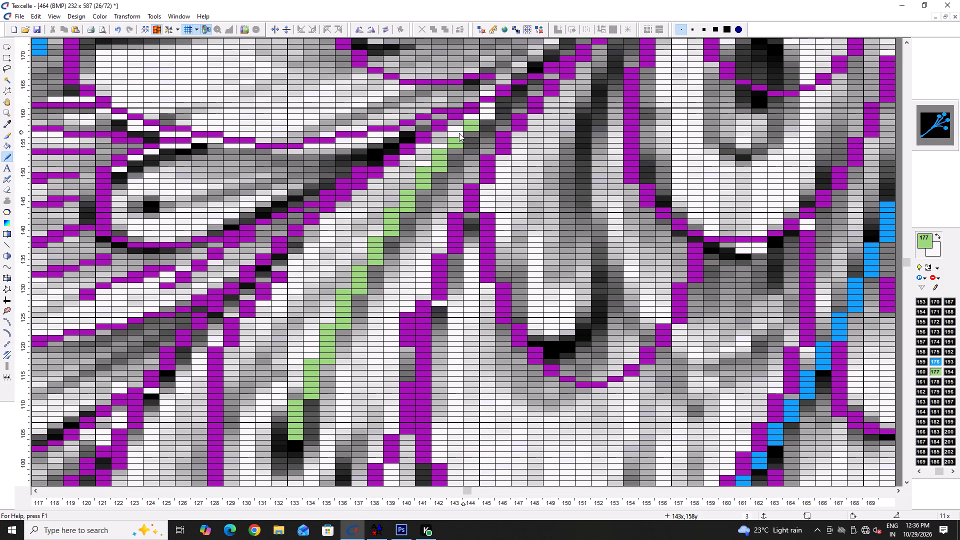
click(458, 133)
right_click(414, 170)
right_click(421, 172)
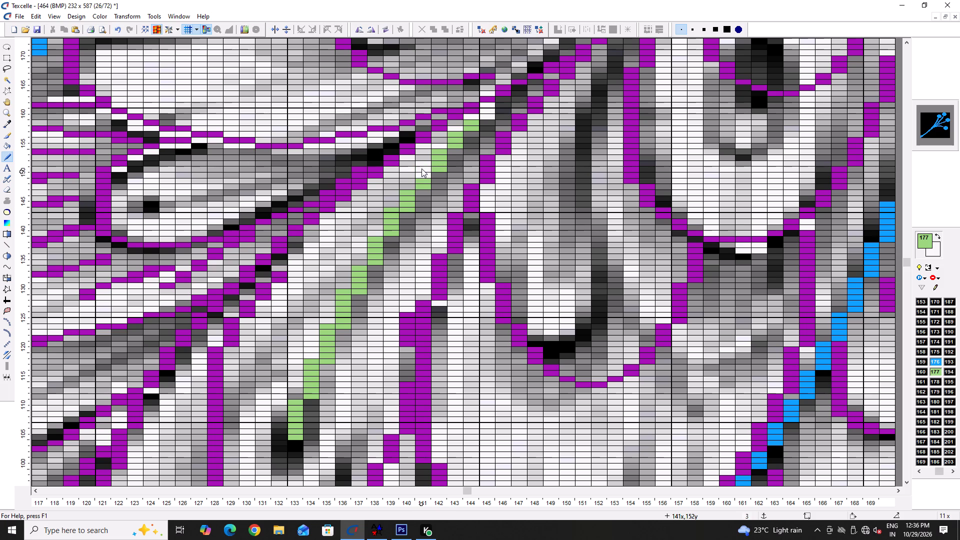
click(420, 190)
right_click(409, 194)
click(401, 213)
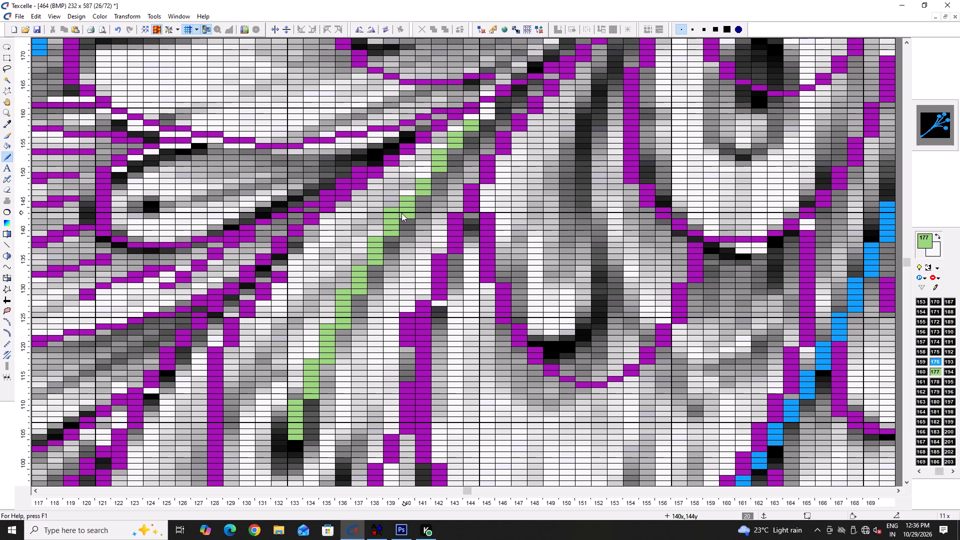
right_click(390, 212)
Reshape the curved line's lower end into a straight run down column 135, erasing the surplus pixels in columns 133–135.
ctrl+scroll(364, 324, down, 2)
ctrl+scroll(330, 374, up, 2)
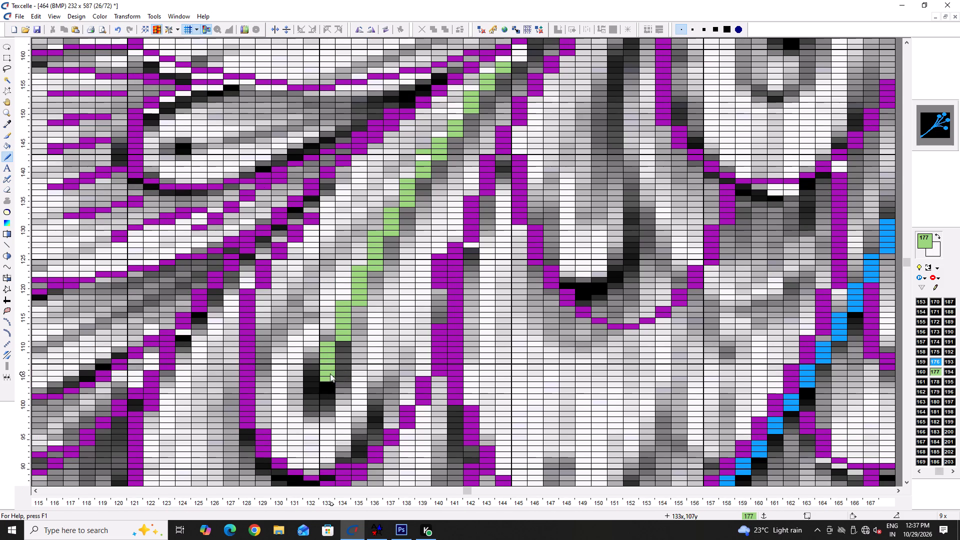
drag(325, 367, 356, 348)
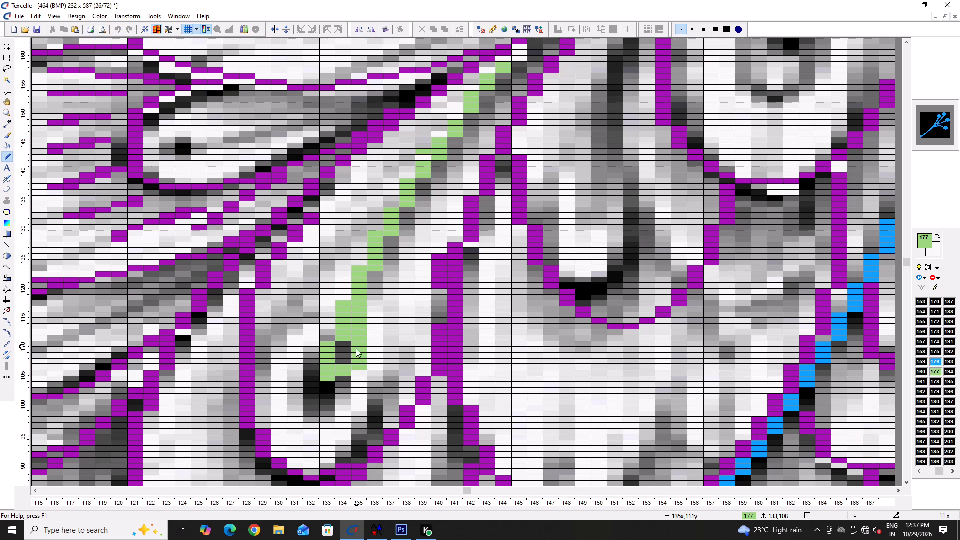
drag(356, 348, 345, 364)
click(345, 364)
drag(326, 343, 337, 323)
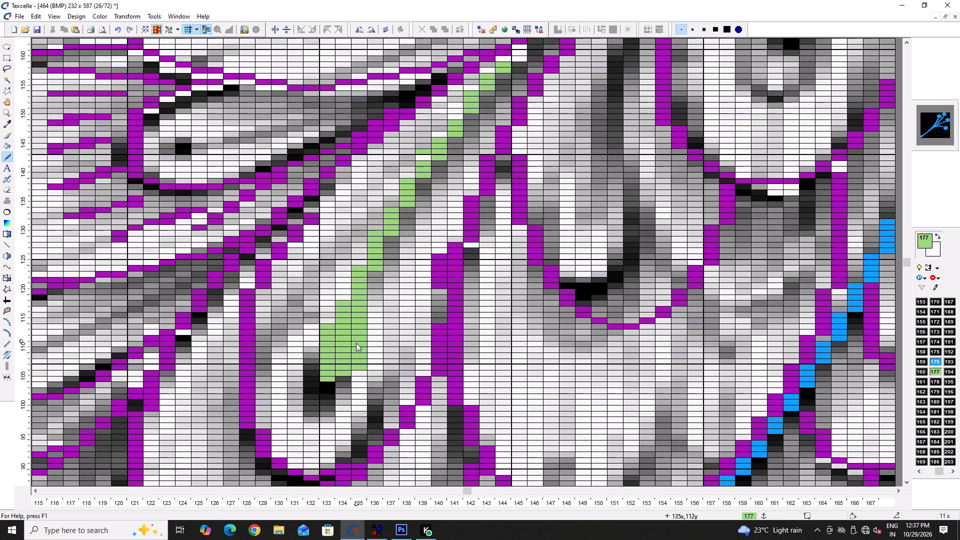
right_drag(356, 348, 350, 371)
ctrl+right_drag(346, 295, 342, 343)
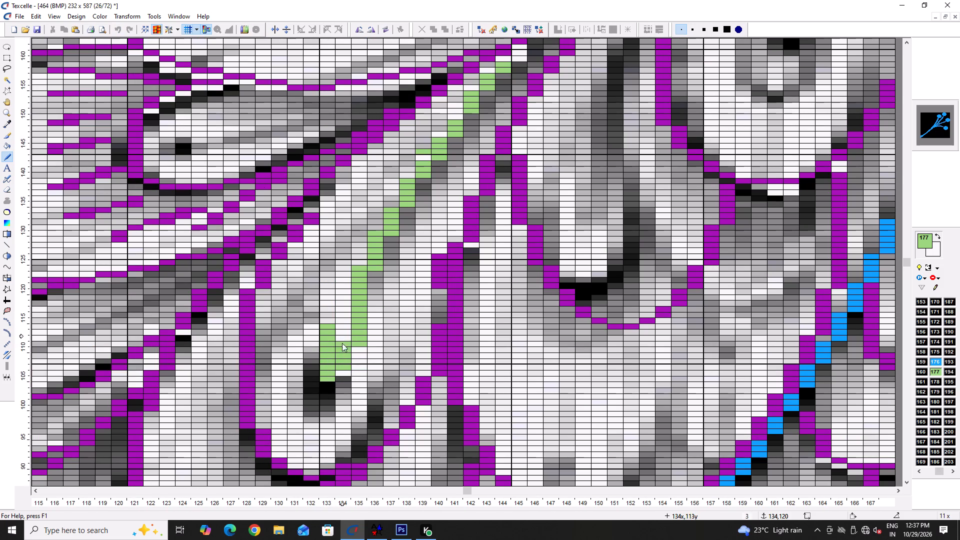
ctrl+right_drag(342, 343, 323, 333)
ctrl+scroll(323, 334, down, 5)
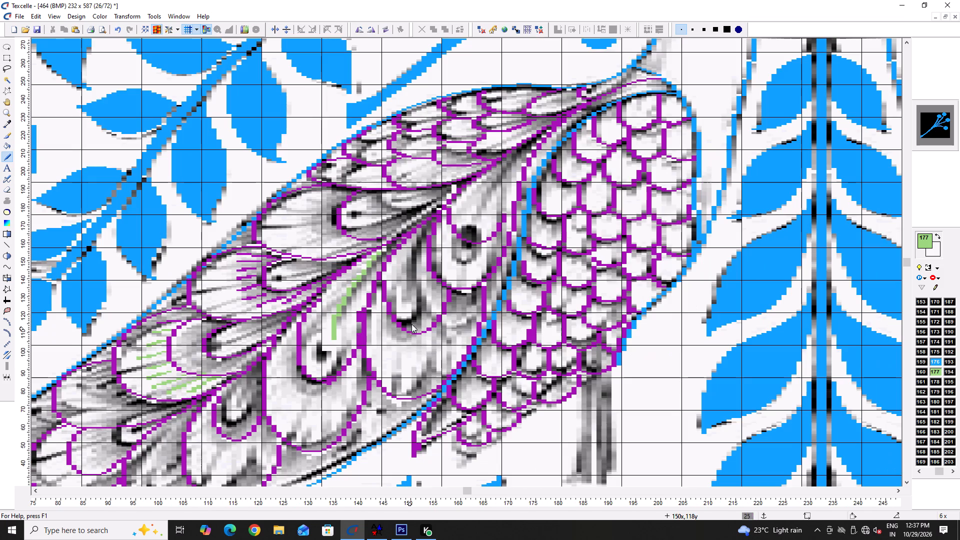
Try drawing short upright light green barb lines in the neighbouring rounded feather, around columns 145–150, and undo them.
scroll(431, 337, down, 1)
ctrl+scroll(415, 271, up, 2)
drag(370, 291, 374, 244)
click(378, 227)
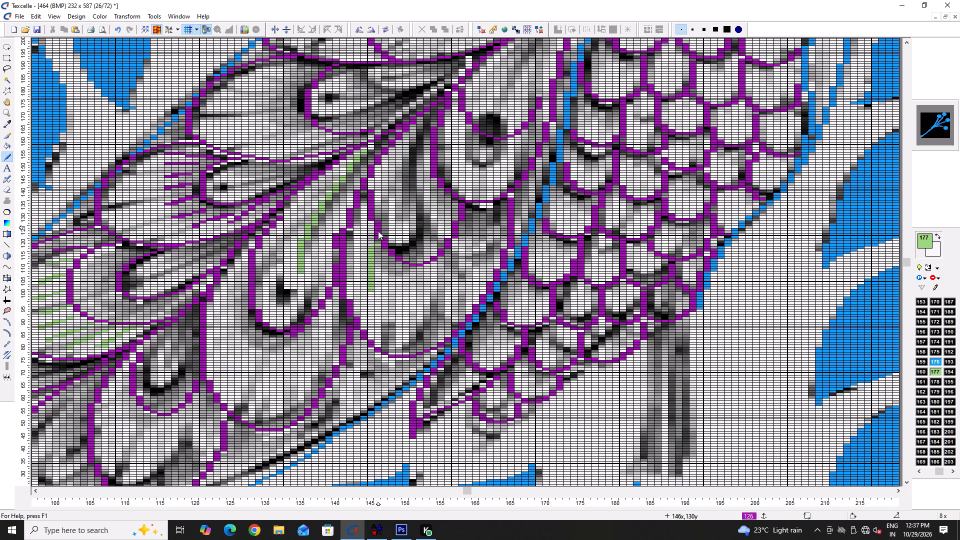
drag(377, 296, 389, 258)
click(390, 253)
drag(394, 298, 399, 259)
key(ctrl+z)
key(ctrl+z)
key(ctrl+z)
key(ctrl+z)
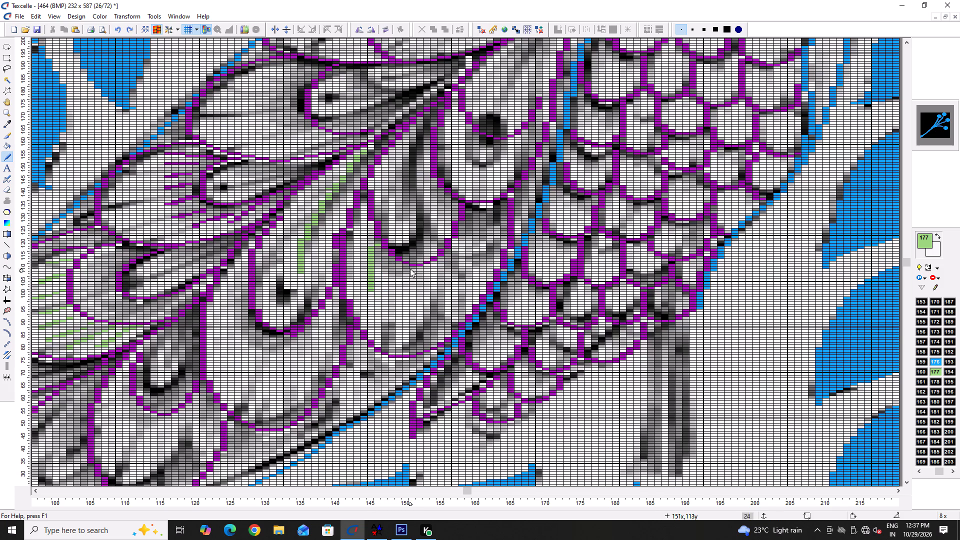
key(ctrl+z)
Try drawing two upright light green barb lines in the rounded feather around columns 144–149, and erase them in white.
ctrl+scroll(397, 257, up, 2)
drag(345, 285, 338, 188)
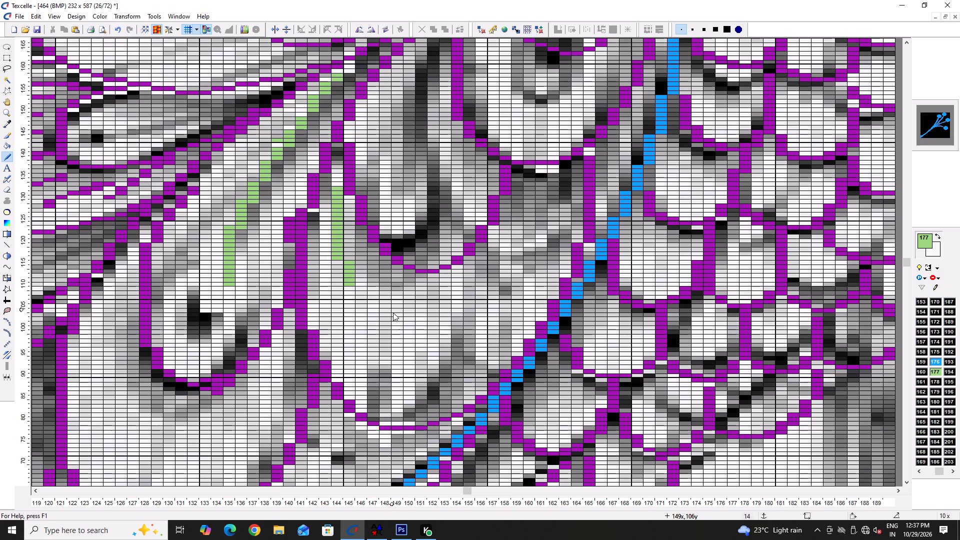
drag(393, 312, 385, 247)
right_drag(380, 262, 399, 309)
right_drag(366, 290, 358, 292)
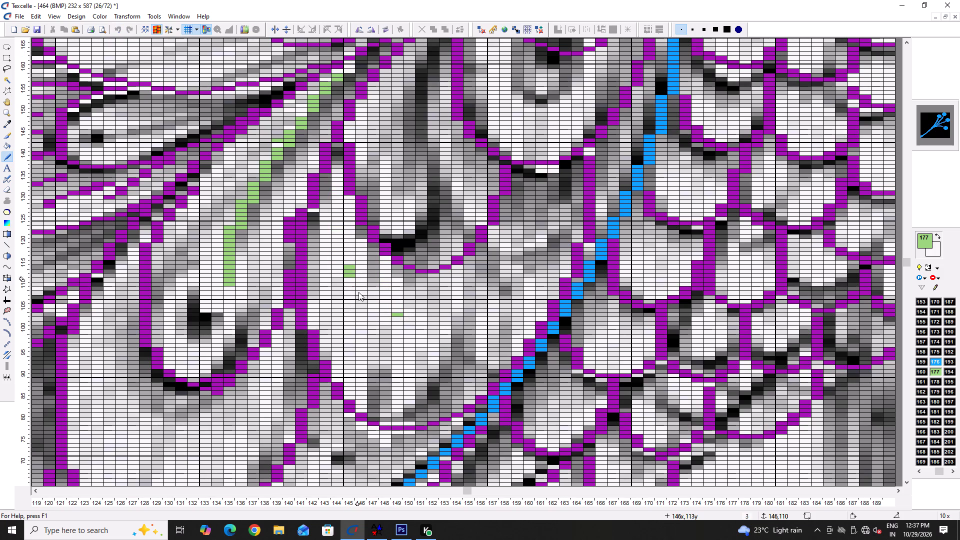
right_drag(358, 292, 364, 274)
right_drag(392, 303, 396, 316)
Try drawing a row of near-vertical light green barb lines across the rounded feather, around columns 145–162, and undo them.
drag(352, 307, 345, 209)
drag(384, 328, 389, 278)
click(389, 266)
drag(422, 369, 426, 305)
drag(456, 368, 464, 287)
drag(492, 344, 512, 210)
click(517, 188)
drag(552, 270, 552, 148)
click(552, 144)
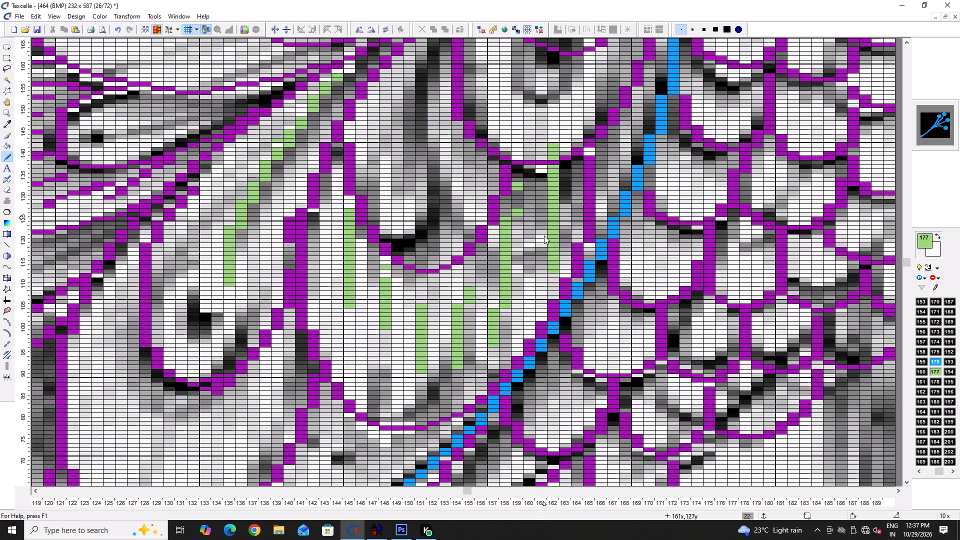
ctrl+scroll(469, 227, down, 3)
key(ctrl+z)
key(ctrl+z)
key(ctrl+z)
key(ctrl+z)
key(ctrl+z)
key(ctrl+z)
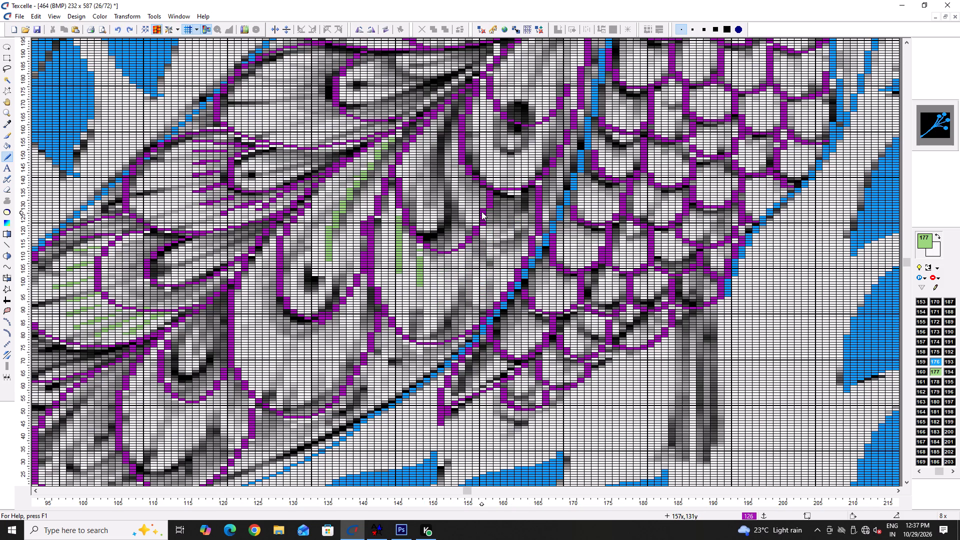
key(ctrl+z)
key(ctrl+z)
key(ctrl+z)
On the mirrored peacock, draw horizontal light green barb lines beside the upper feather's inner outline, around columns 326–335, rows 167–191.
ctrl+scroll(323, 255, down, 7)
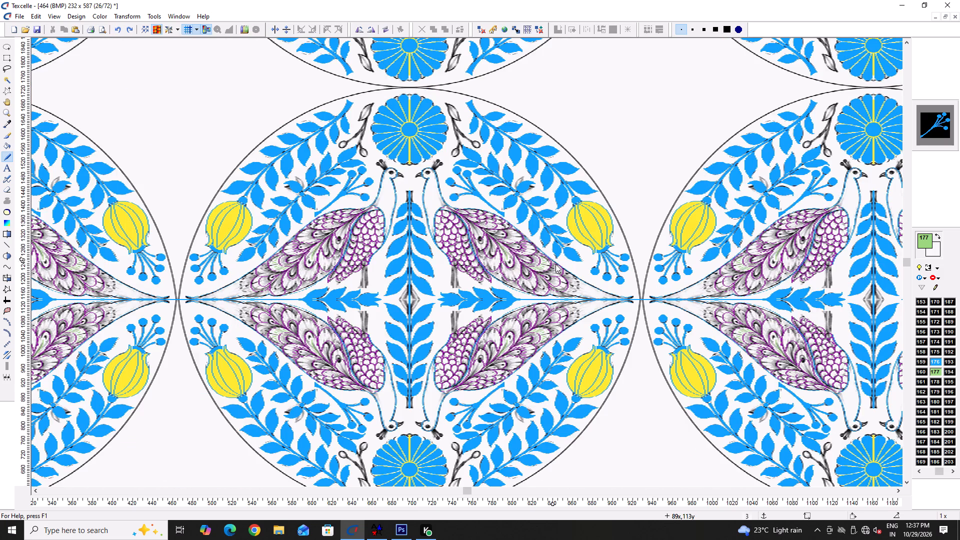
ctrl+scroll(551, 264, up, 7)
scroll(338, 208, up, 3)
ctrl+scroll(201, 212, up, 2)
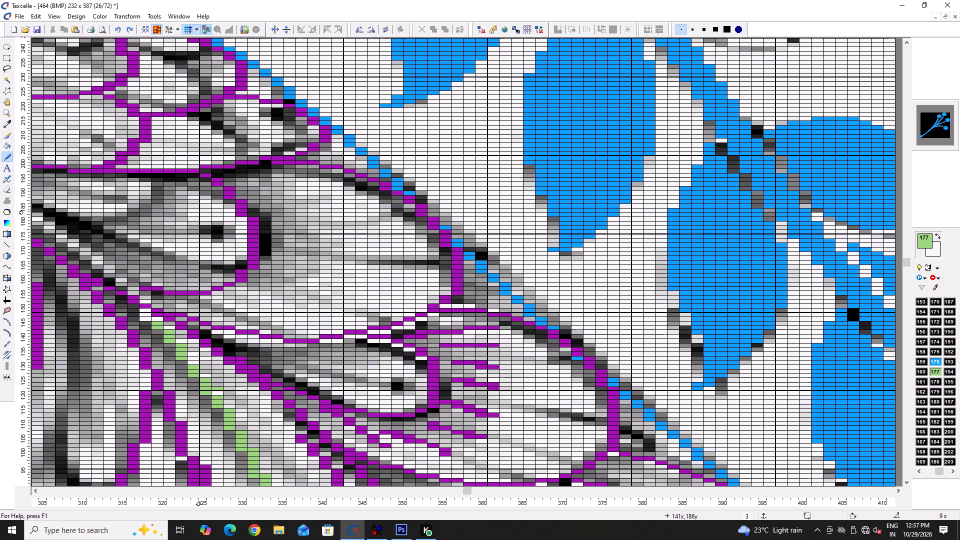
key(Left)
key(Left)
drag(492, 180, 438, 180)
drag(513, 197, 436, 198)
drag(512, 215, 472, 216)
drag(532, 235, 467, 230)
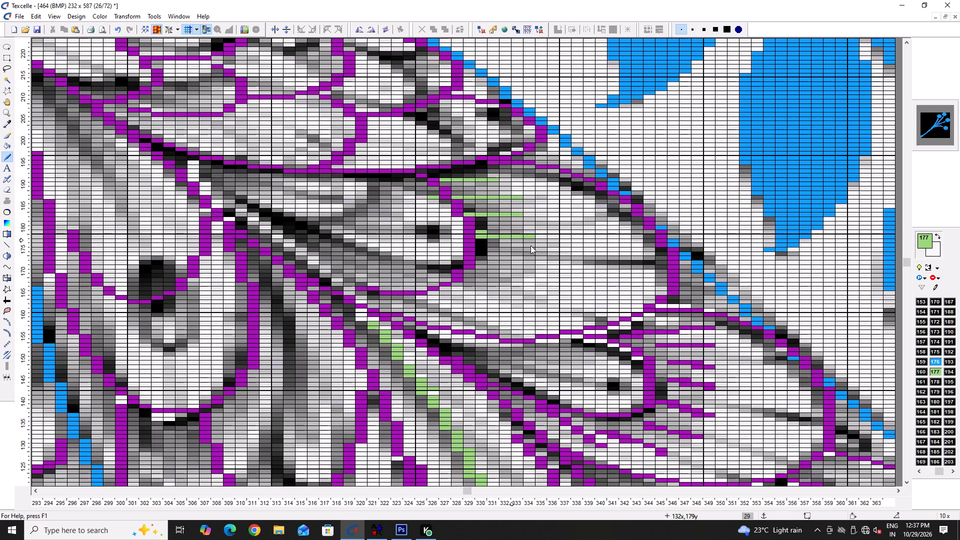
drag(527, 248, 467, 244)
drag(543, 265, 537, 265)
drag(530, 265, 481, 265)
drag(537, 278, 468, 274)
Draw slanting light green barb lines below the same feather's inner outline, around columns 321–334 and rows 160–165.
click(509, 301)
drag(509, 301, 441, 285)
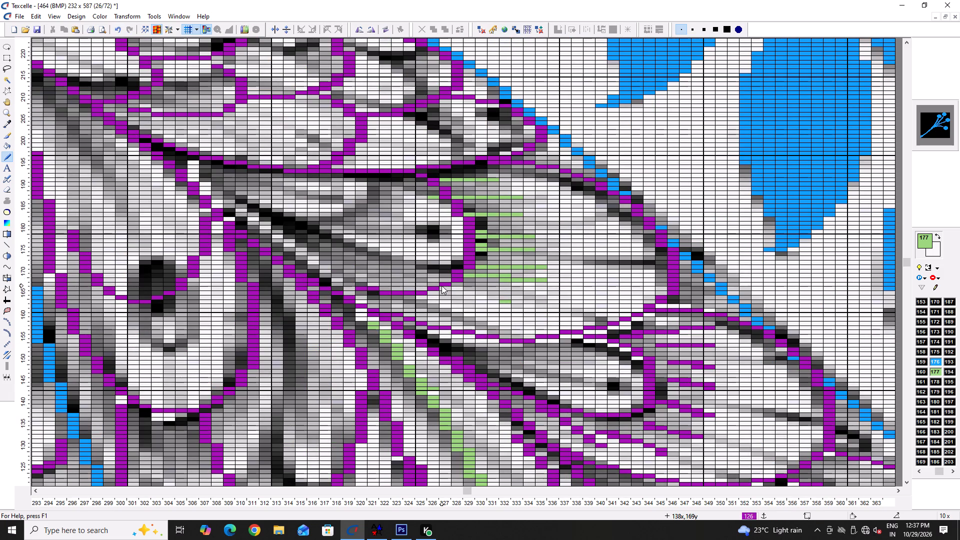
drag(494, 299, 452, 288)
drag(468, 303, 421, 291)
drag(456, 314, 391, 301)
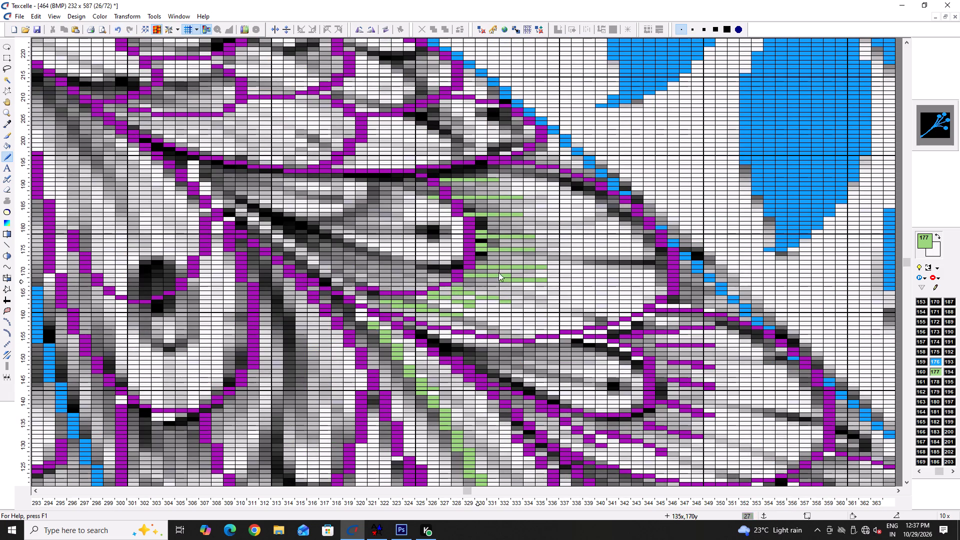
Extend several of the feather's light green barb lines outward to about columns 334–338, slanting their tips.
drag(529, 252, 573, 245)
drag(519, 236, 569, 223)
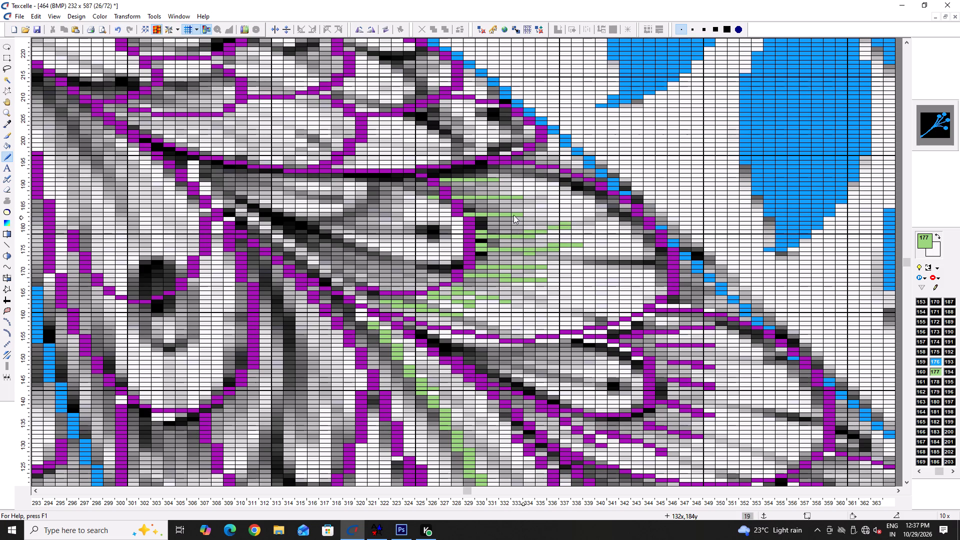
click(512, 214)
drag(514, 214, 530, 212)
click(516, 190)
drag(519, 196, 549, 191)
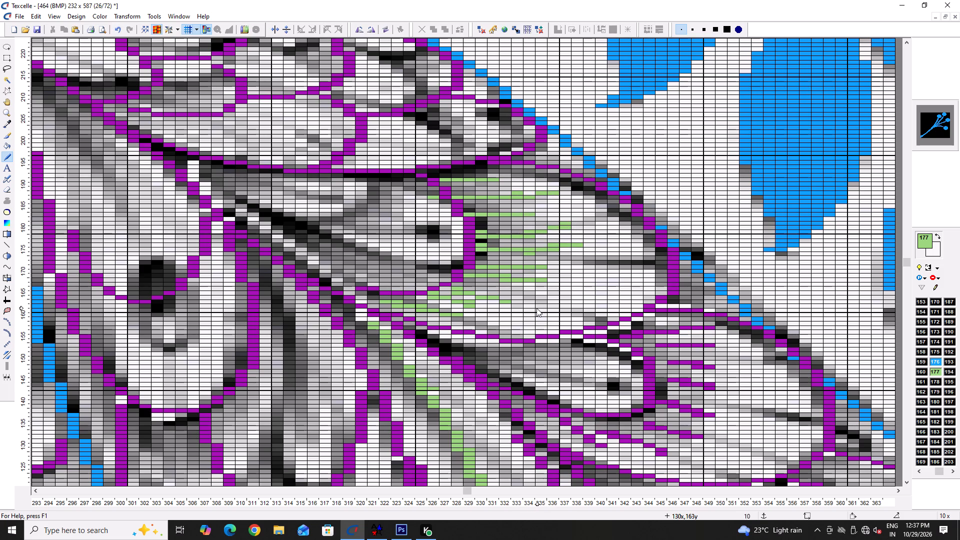
drag(507, 301, 551, 308)
Bridge the gap at the top of the eyed feather's purple outline with light green pixels around columns 295–296, rows 181–185.
ctrl+scroll(524, 285, down, 3)
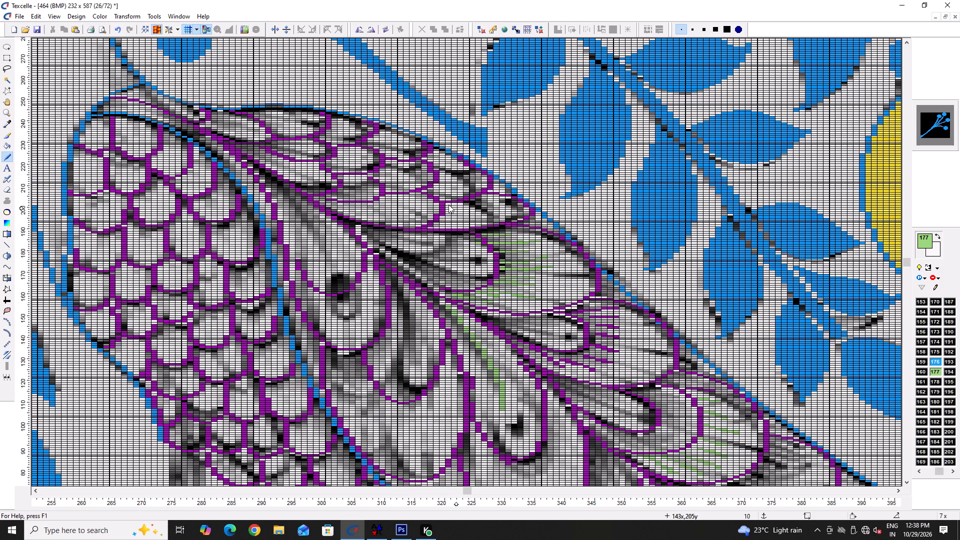
ctrl+scroll(288, 261, up, 4)
drag(323, 246, 321, 233)
drag(313, 230, 313, 219)
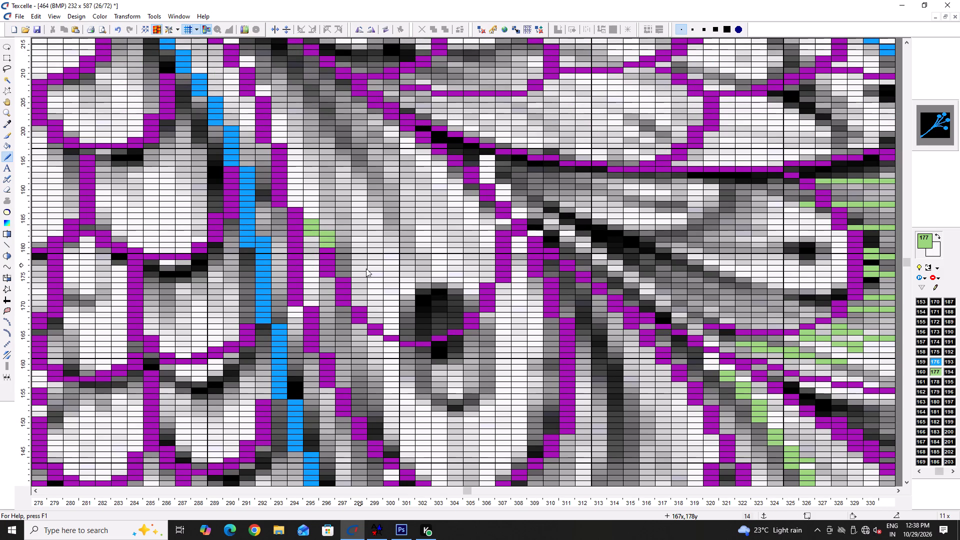
right_click(328, 236)
click(326, 238)
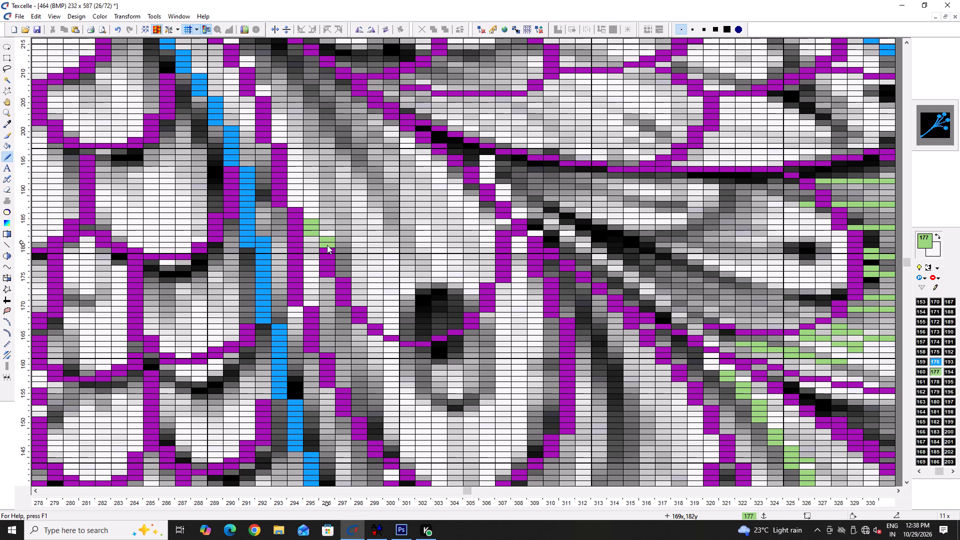
ctrl+scroll(329, 248, down, 3)
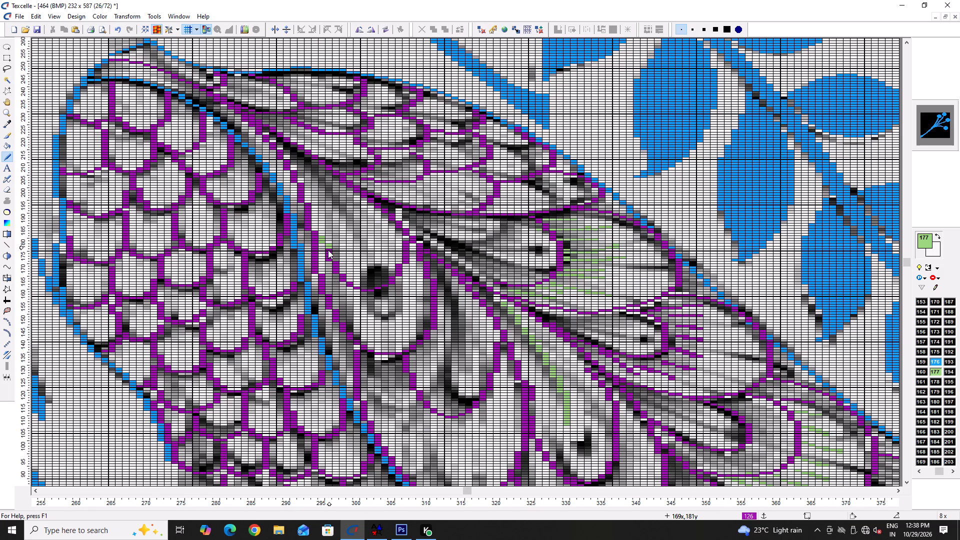
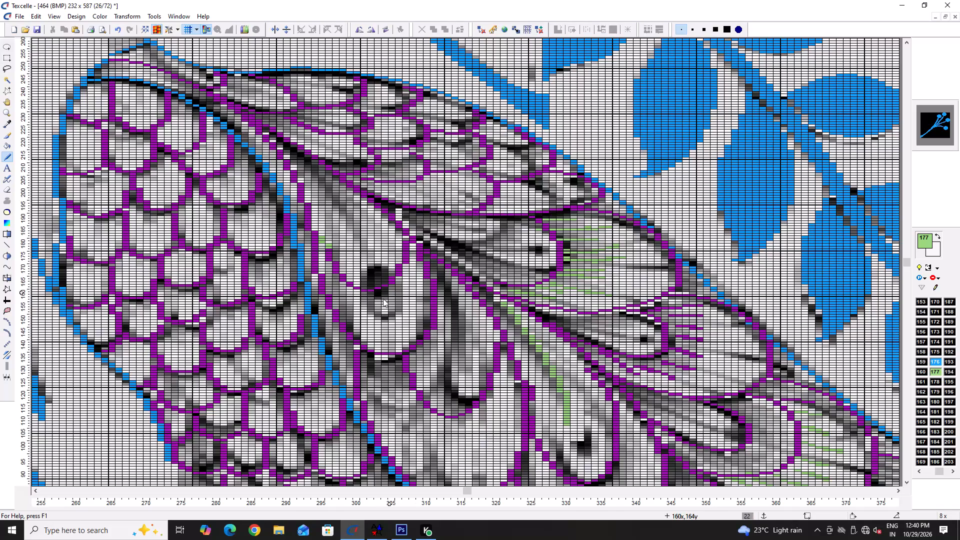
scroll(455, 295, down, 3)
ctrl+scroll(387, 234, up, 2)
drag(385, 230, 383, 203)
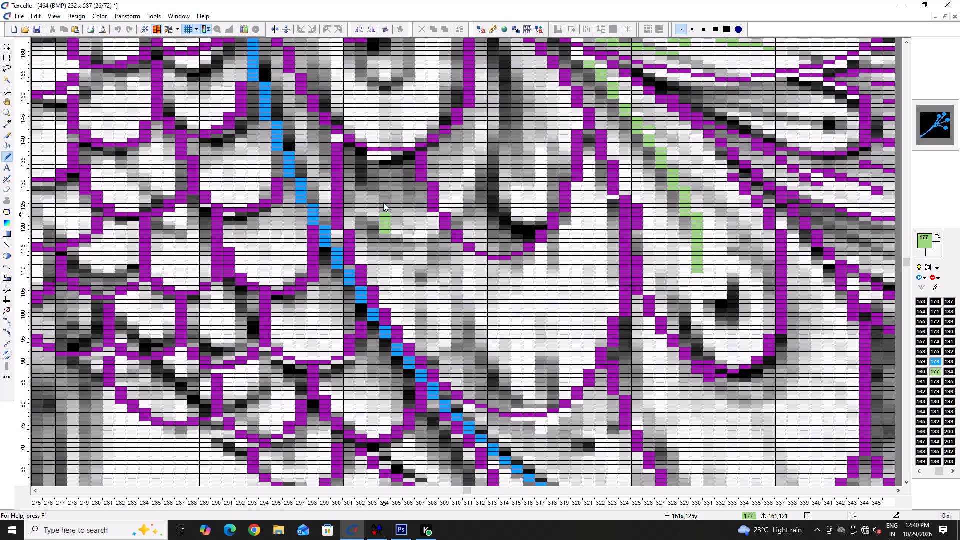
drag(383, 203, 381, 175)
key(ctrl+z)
On the eyed feather, draw light green barb lines above its inner outline at about columns 326–330, rows 1080–1096.
ctrl+scroll(384, 216, down, 5)
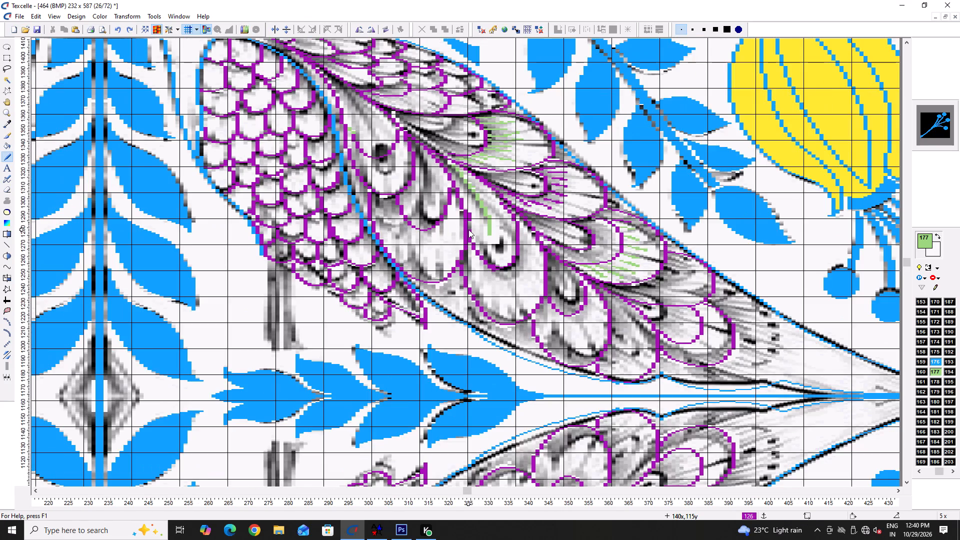
scroll(469, 229, down, 5)
scroll(526, 156, up, 2)
ctrl+scroll(498, 275, up, 5)
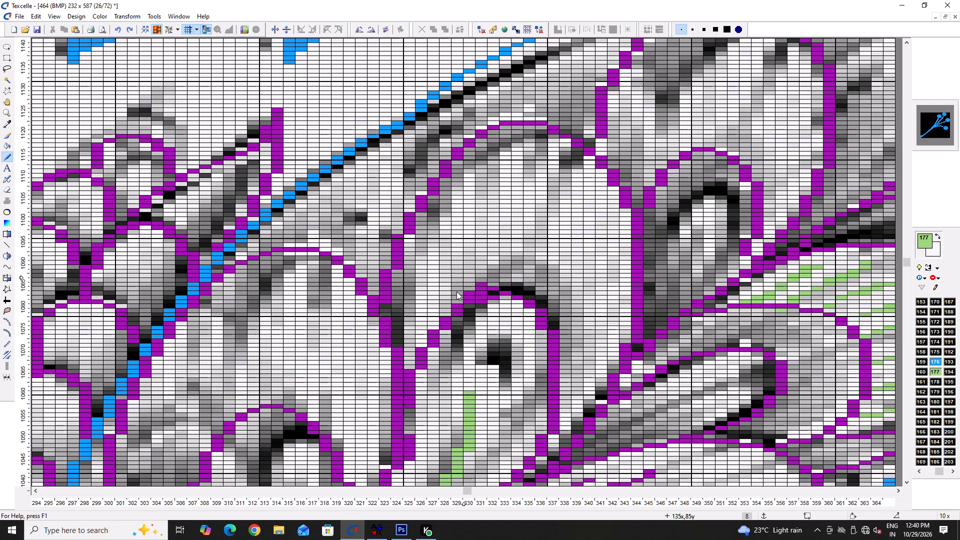
drag(423, 236, 447, 299)
drag(455, 246, 469, 289)
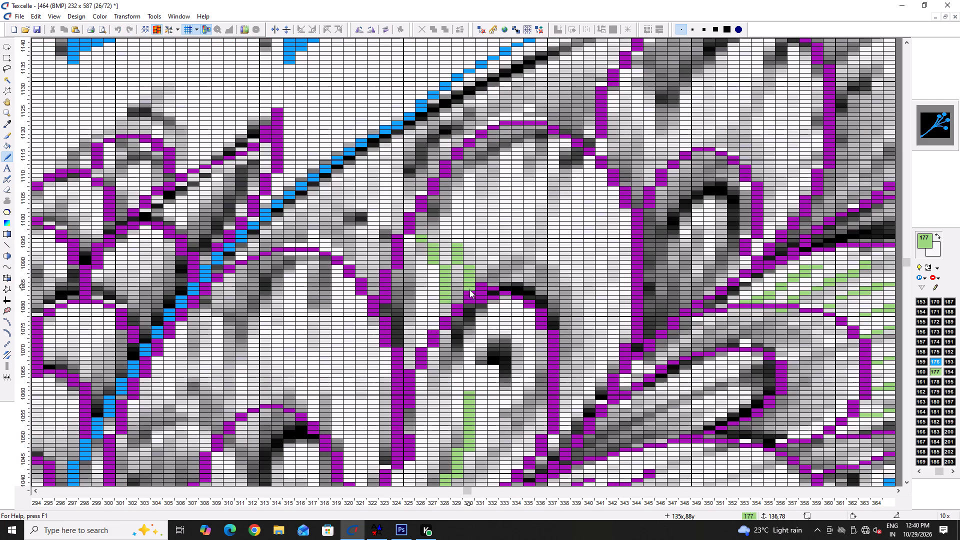
drag(469, 289, 469, 291)
key(ctrl+z)
drag(468, 250, 472, 293)
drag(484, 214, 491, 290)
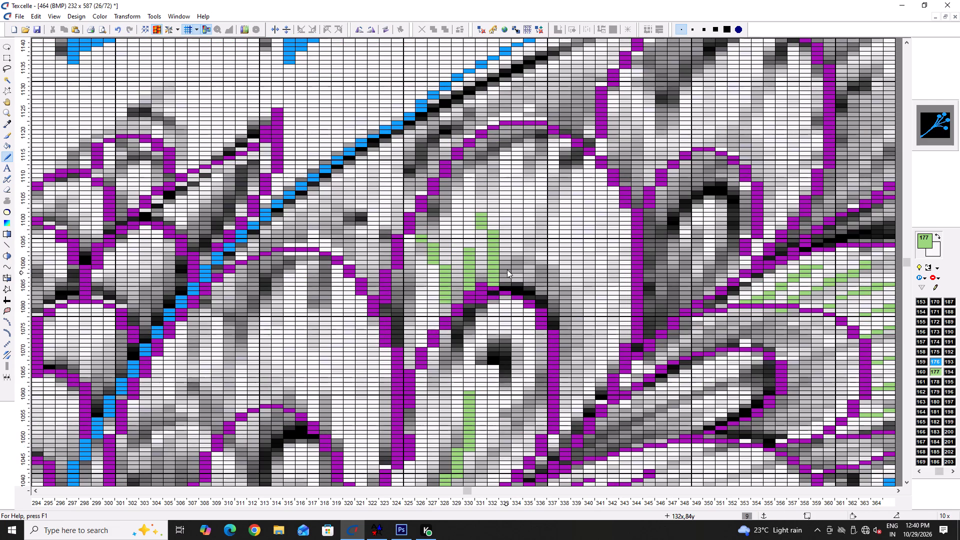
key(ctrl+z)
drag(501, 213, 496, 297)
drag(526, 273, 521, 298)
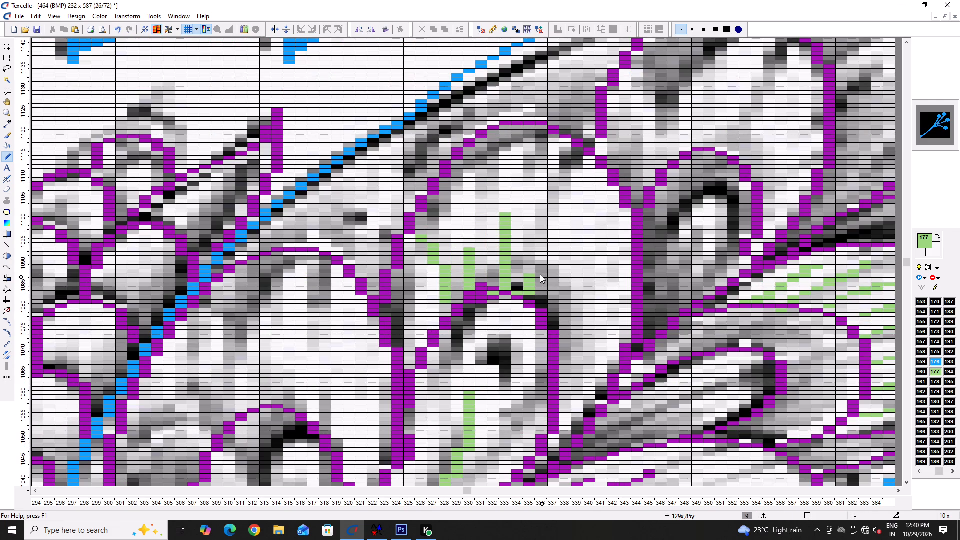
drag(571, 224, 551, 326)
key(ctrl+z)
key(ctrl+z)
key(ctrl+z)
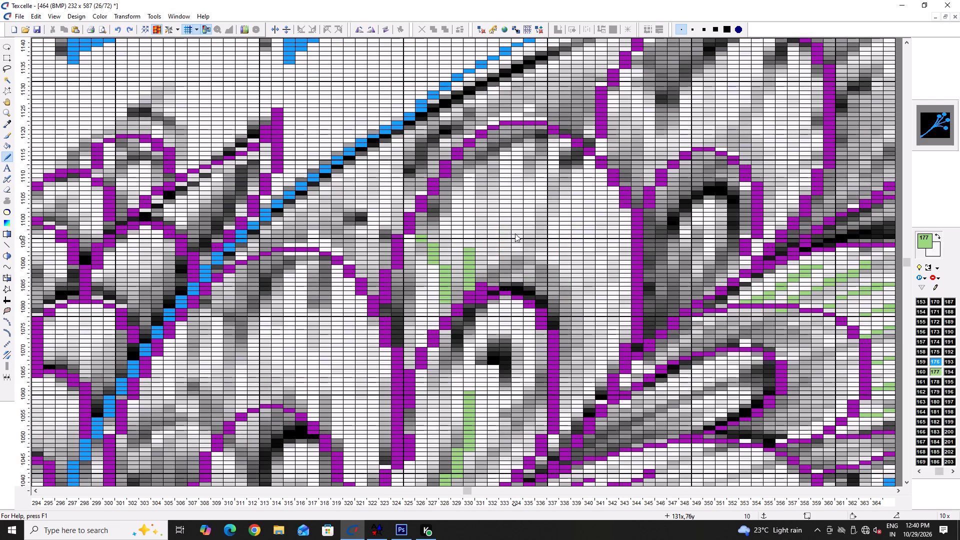
Draw more light green barb lines above and right of the eyed feather's inner outline, around columns 332–341, rows 1055–1104.
drag(489, 206, 499, 291)
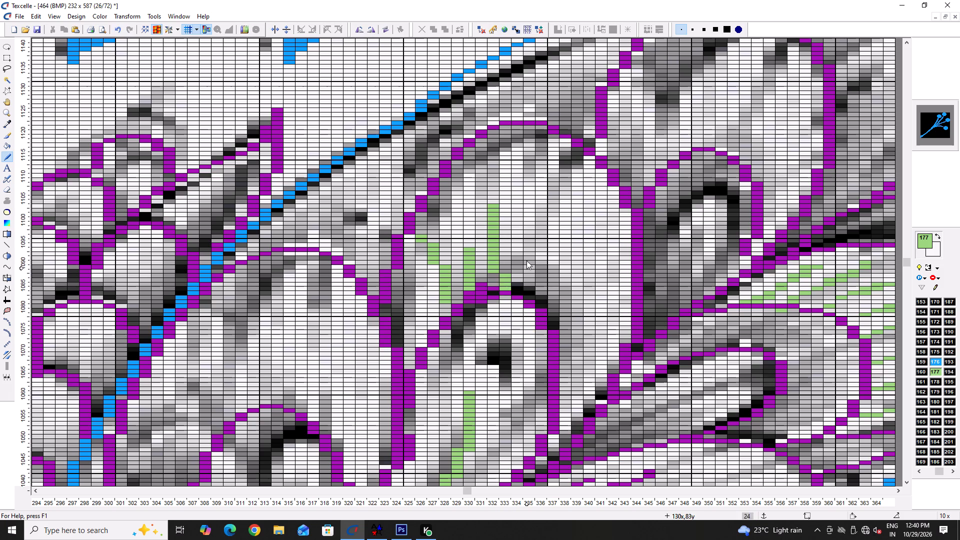
drag(528, 254, 525, 293)
drag(569, 226, 549, 311)
drag(570, 292, 549, 336)
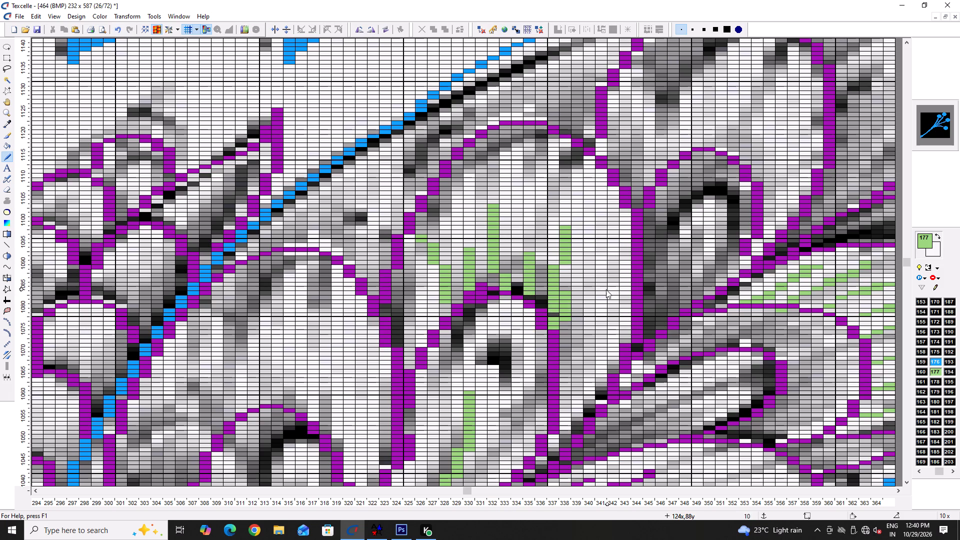
key(ctrl+z)
drag(603, 268, 572, 412)
On the adjacent feather nearer the body, draw slanting light green barbs left of its inner outline, around columns 303–312, rows 1043–1076.
ctrl+scroll(539, 321, down, 4)
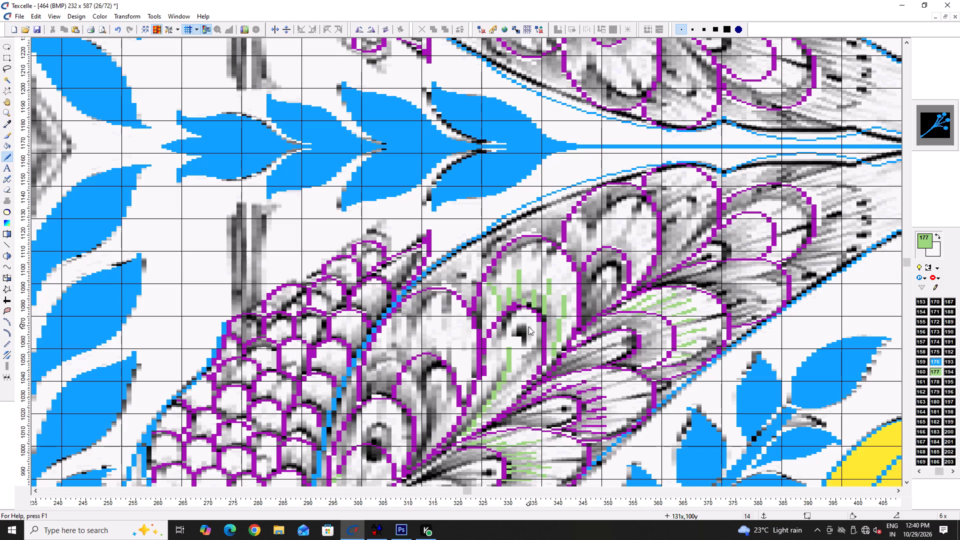
scroll(493, 293, down, 1)
ctrl+scroll(392, 278, up, 4)
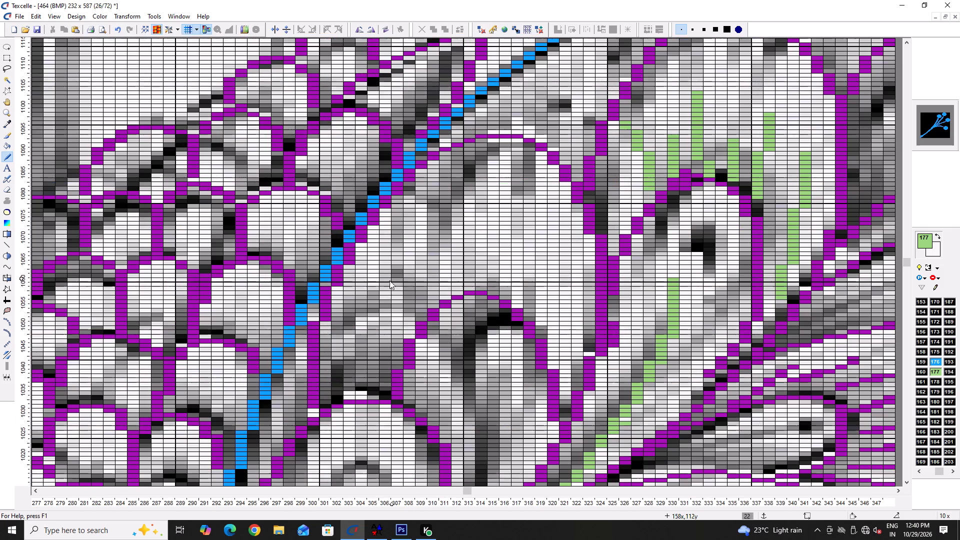
drag(352, 314, 384, 350)
drag(359, 284, 411, 345)
drag(403, 293, 423, 319)
key(ctrl+z)
drag(419, 267, 431, 298)
click(431, 298)
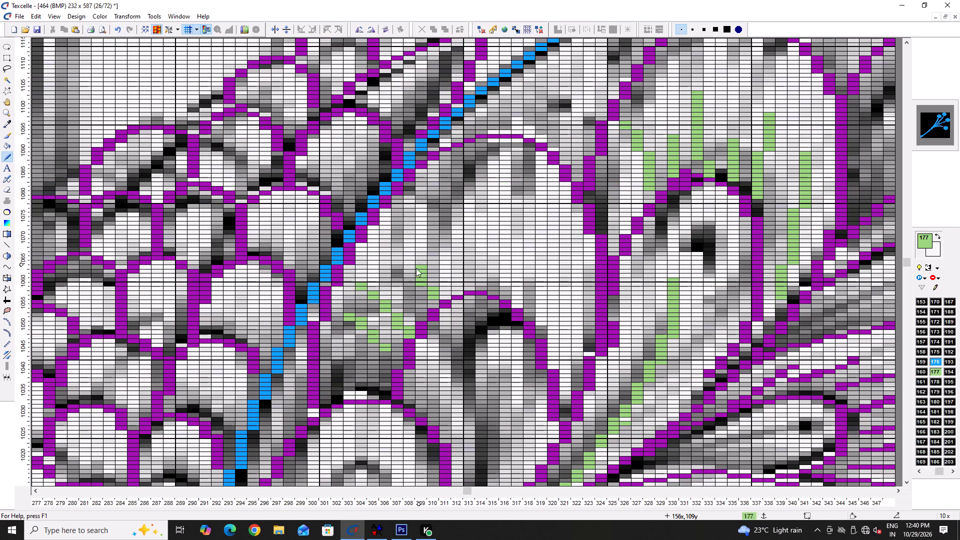
key(ctrl+z)
key(ctrl+z)
drag(406, 275, 431, 301)
drag(414, 216, 453, 296)
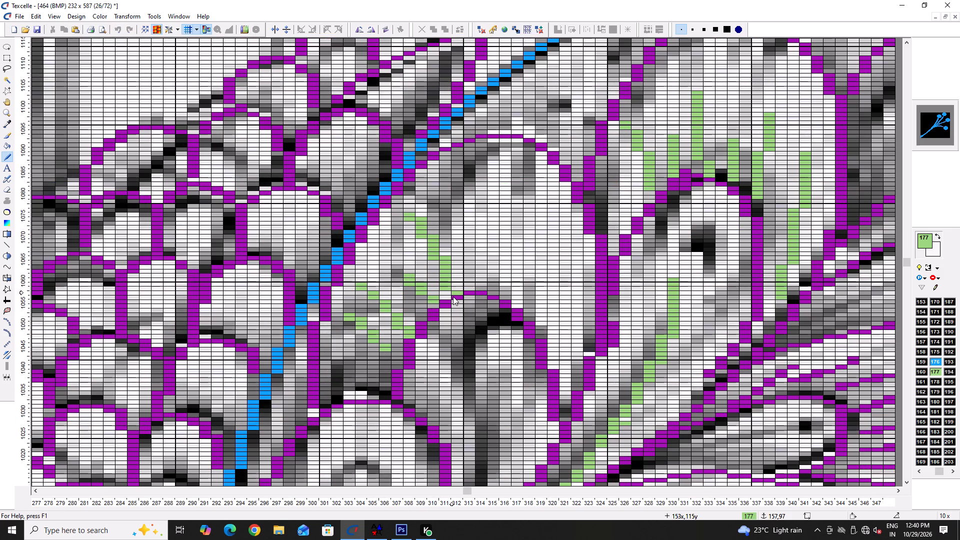
drag(453, 296, 453, 302)
key(ctrl+z)
drag(422, 224, 462, 293)
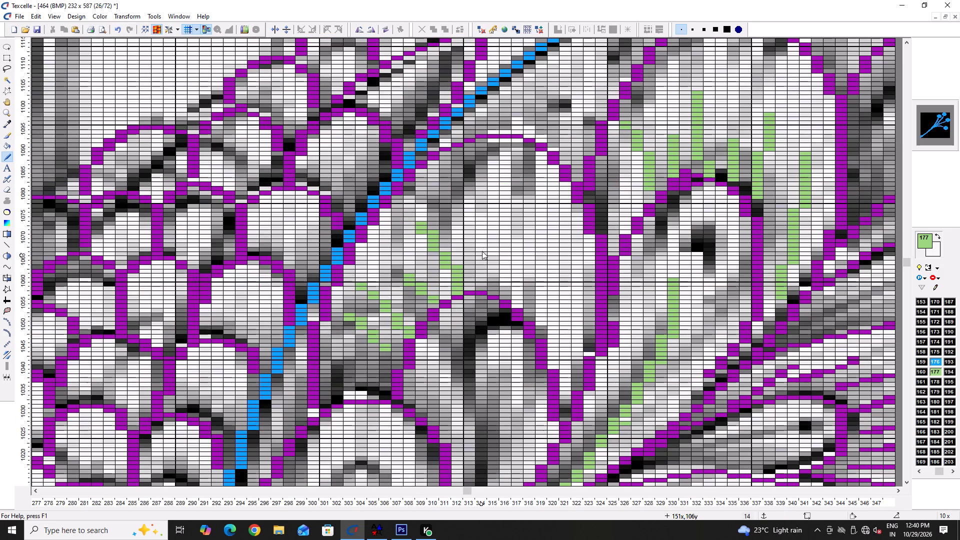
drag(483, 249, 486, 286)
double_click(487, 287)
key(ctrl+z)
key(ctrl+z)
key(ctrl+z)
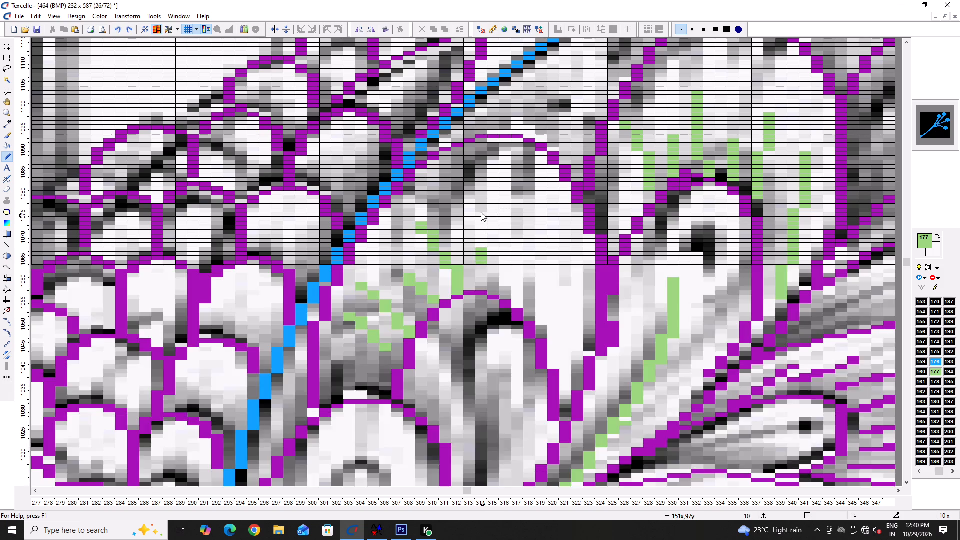
Draw near-vertical light green barbs above and right of the same inner outline, around columns 314–320, rows 1044–1078.
drag(480, 205, 486, 286)
drag(504, 263, 502, 287)
drag(546, 239, 527, 319)
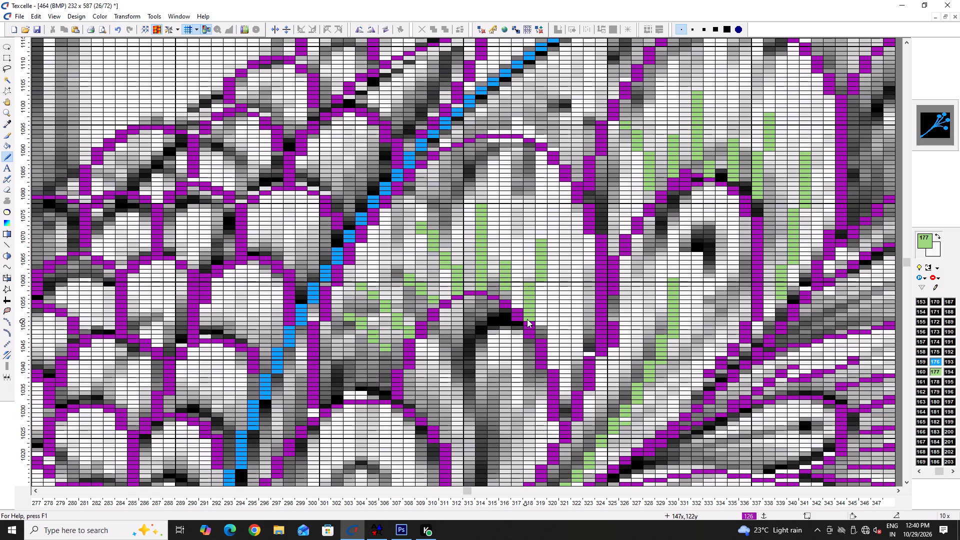
drag(527, 319, 525, 321)
drag(553, 298, 543, 347)
drag(572, 287, 567, 376)
key(ctrl+z)
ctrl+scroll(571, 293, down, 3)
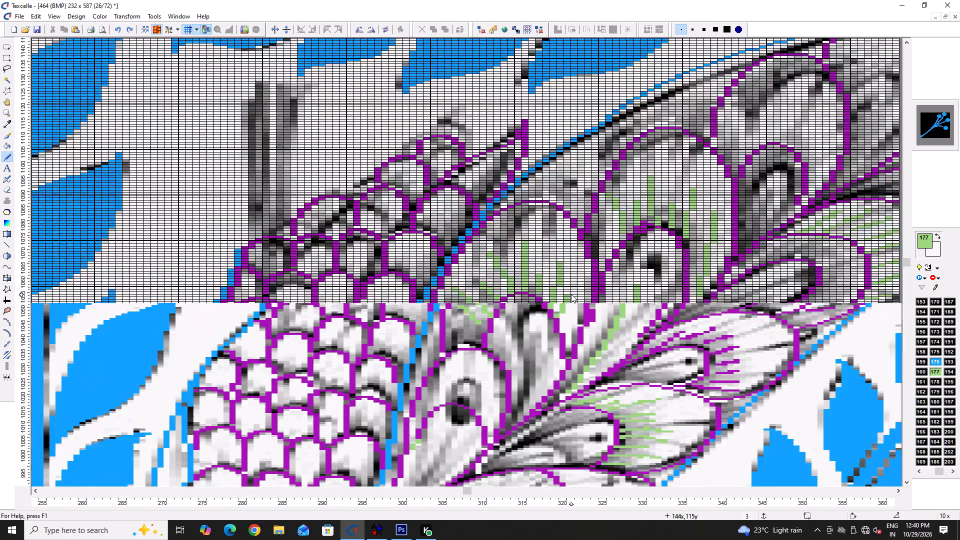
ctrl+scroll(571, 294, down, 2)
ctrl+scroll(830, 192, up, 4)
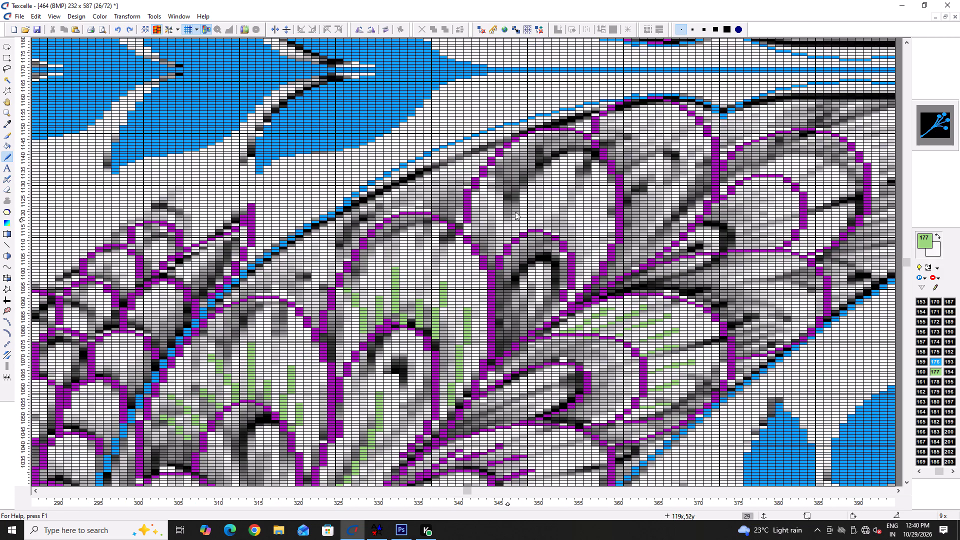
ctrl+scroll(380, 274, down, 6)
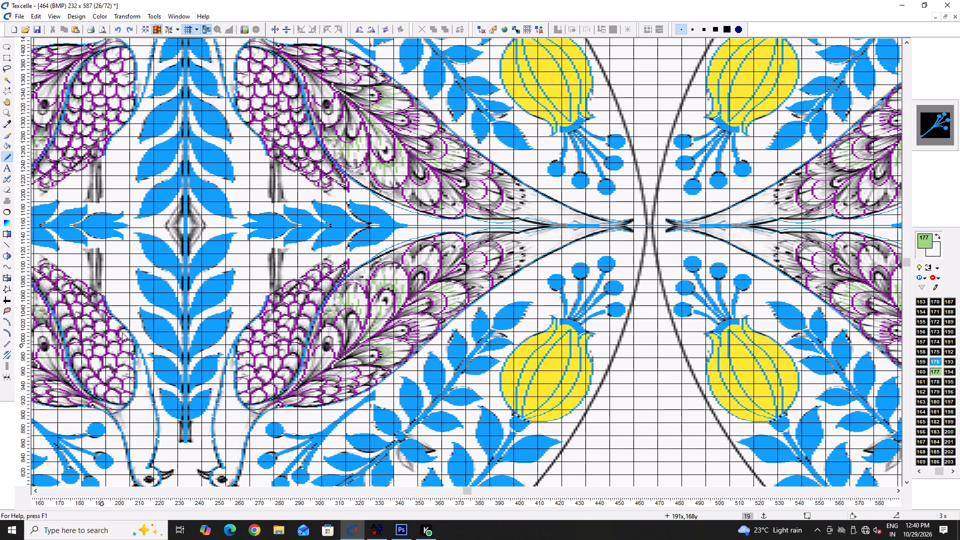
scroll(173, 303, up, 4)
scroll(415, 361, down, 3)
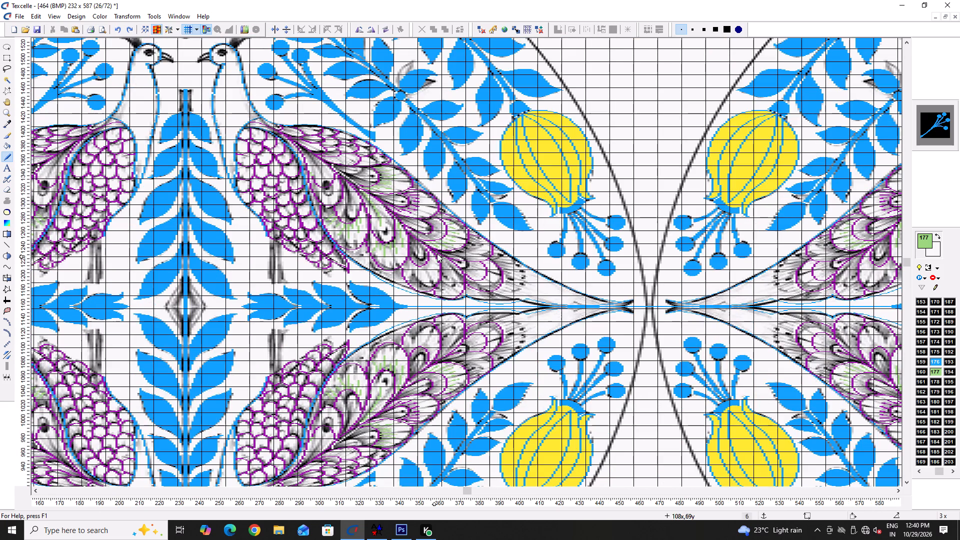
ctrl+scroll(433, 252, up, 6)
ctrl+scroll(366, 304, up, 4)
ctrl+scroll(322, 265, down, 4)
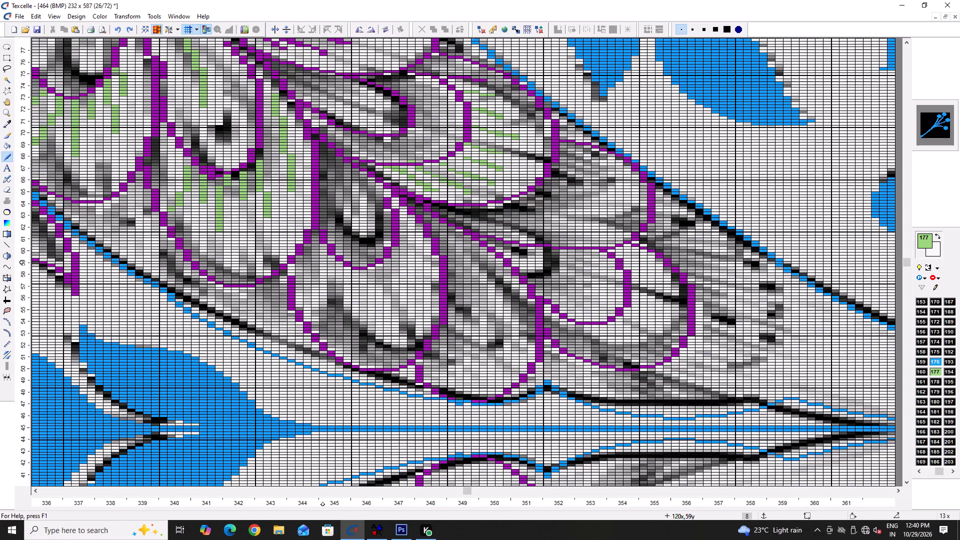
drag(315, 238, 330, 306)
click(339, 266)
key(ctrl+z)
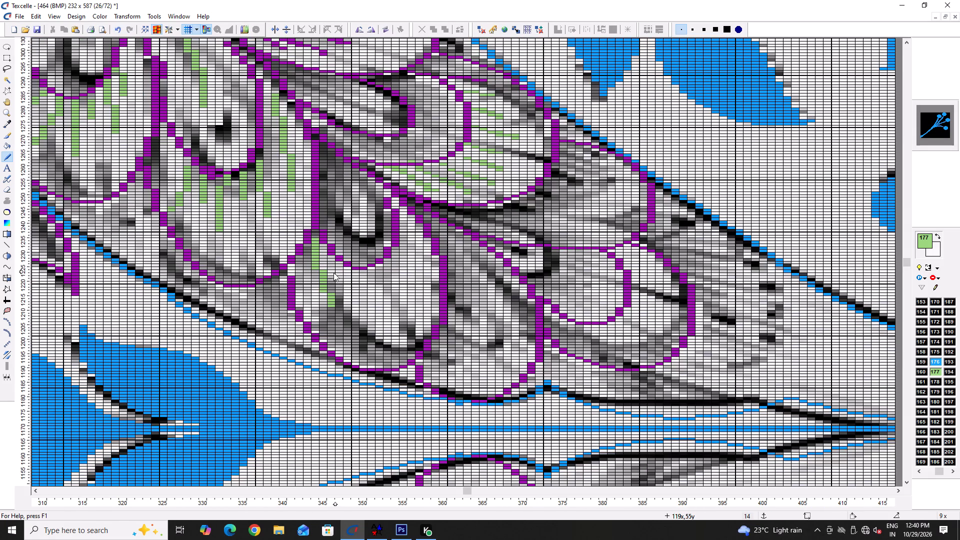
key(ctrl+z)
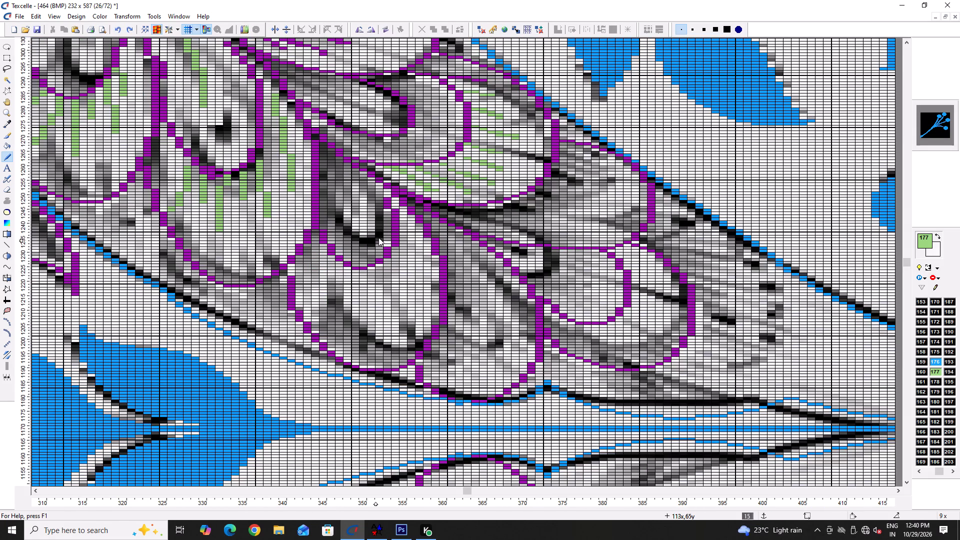
On the lower feather beside the eyed one, mark a short light green segment in its outline at column 341, rows 53–56.
ctrl+scroll(319, 262, up, 3)
drag(239, 296, 232, 276)
click(232, 276)
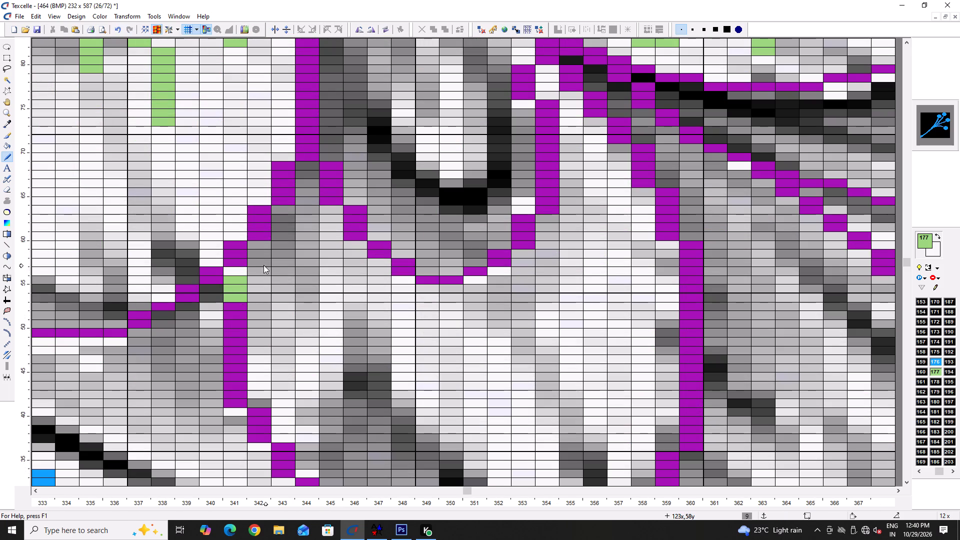
click(235, 273)
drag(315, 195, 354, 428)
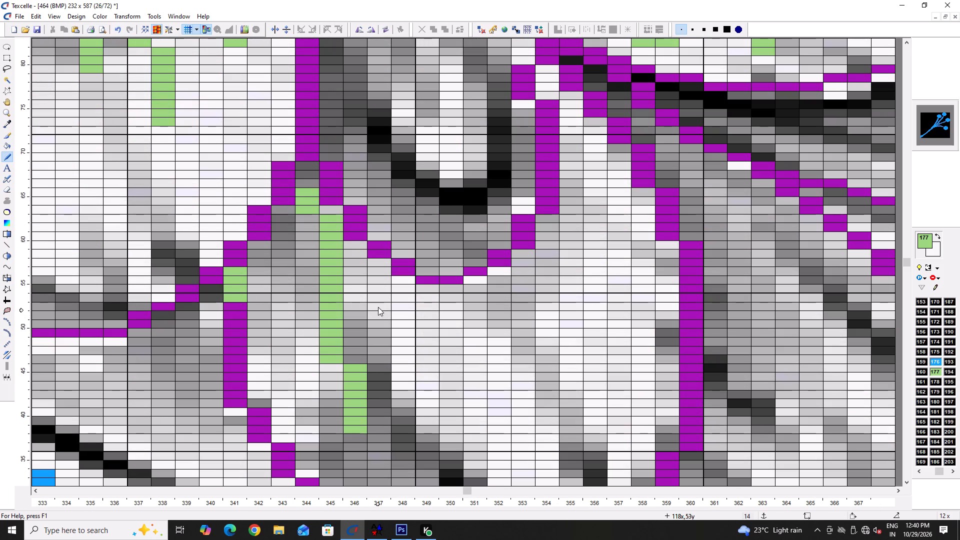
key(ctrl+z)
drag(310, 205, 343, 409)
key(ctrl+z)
Draw a straight vertical light green barb at column 344, rows 42–66, erasing the stray pixels beside its tip to white.
drag(317, 188, 322, 372)
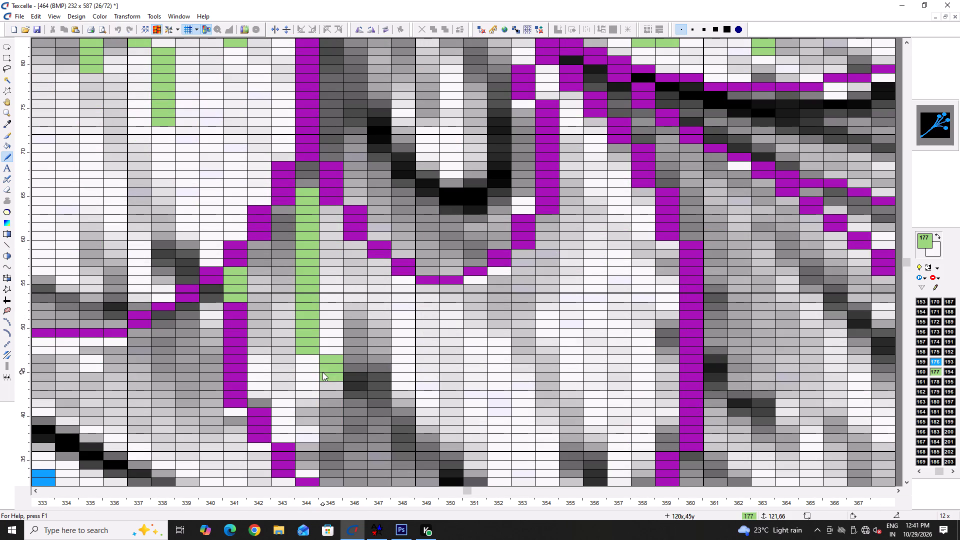
drag(322, 372, 322, 374)
right_drag(345, 350, 339, 426)
right_drag(327, 367, 327, 404)
right_click(322, 358)
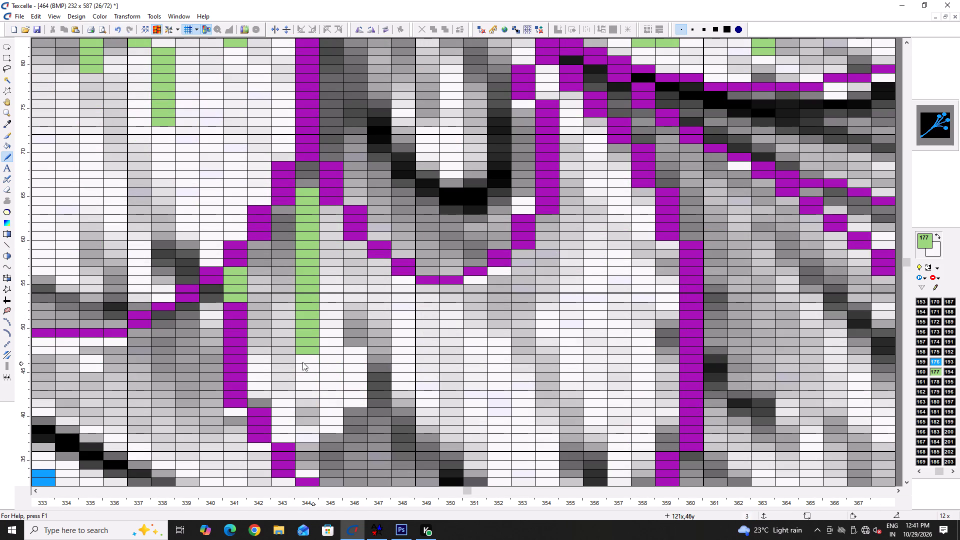
drag(301, 359, 302, 390)
Draw slanting light green barbs below the small inner feather's outline, around columns 346–356, rows 38–64.
drag(366, 250, 393, 363)
drag(427, 284, 468, 432)
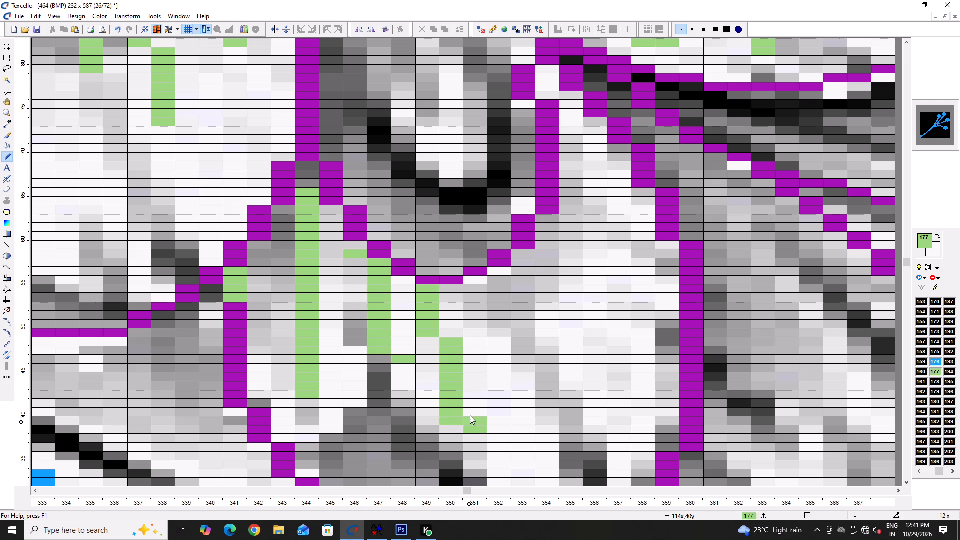
drag(485, 275, 499, 338)
drag(516, 253, 611, 456)
drag(552, 234, 582, 281)
key(ctrl+z)
key(ctrl+z)
drag(519, 255, 564, 379)
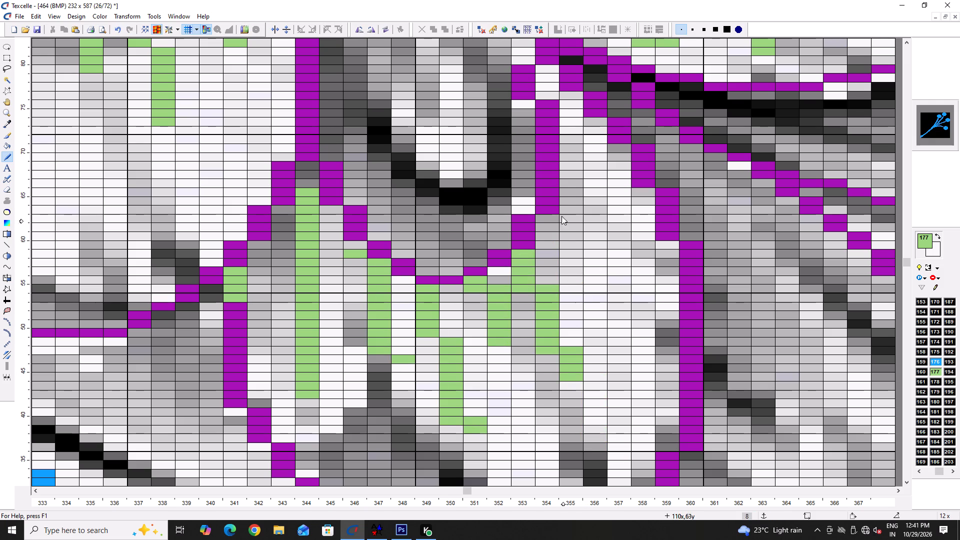
drag(560, 212, 586, 262)
Straighten these barbs by erasing offset pixels to white and extending the lines at columns 354, 352 and 347.
right_drag(521, 257, 522, 310)
drag(533, 249, 545, 283)
right_drag(559, 244, 566, 260)
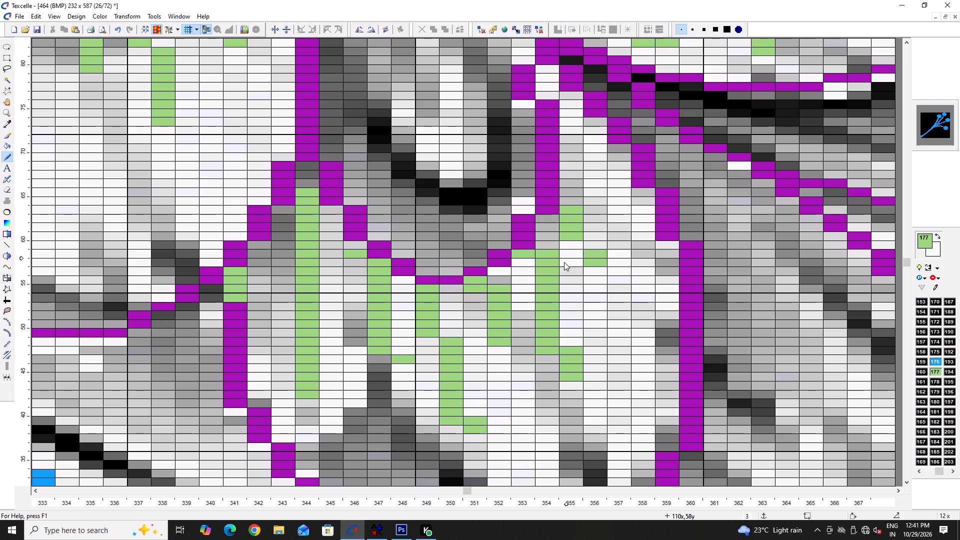
right_click(553, 257)
drag(497, 341, 499, 371)
right_drag(488, 413, 486, 431)
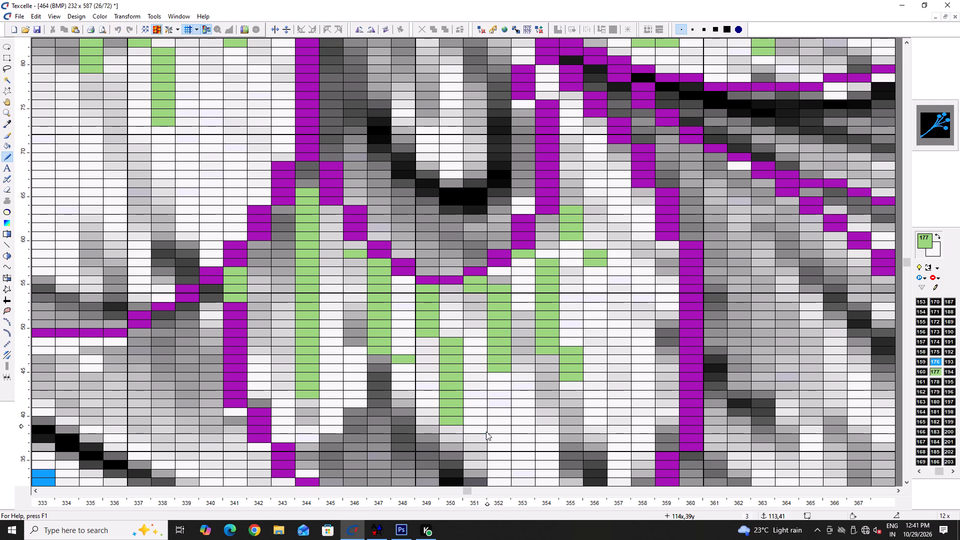
right_drag(486, 431, 486, 437)
right_click(410, 365)
right_click(403, 360)
right_click(403, 360)
drag(383, 360, 386, 378)
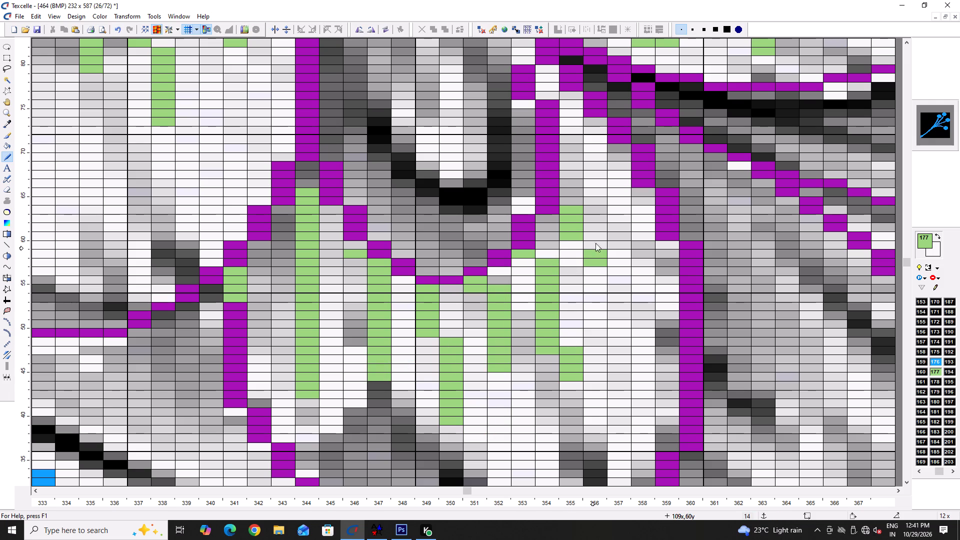
Erase the outermost barb's pixels at columns 355–356 and redraw it as a slanting light green line to about column 357, row 50.
drag(598, 240, 604, 305)
right_drag(580, 213, 596, 328)
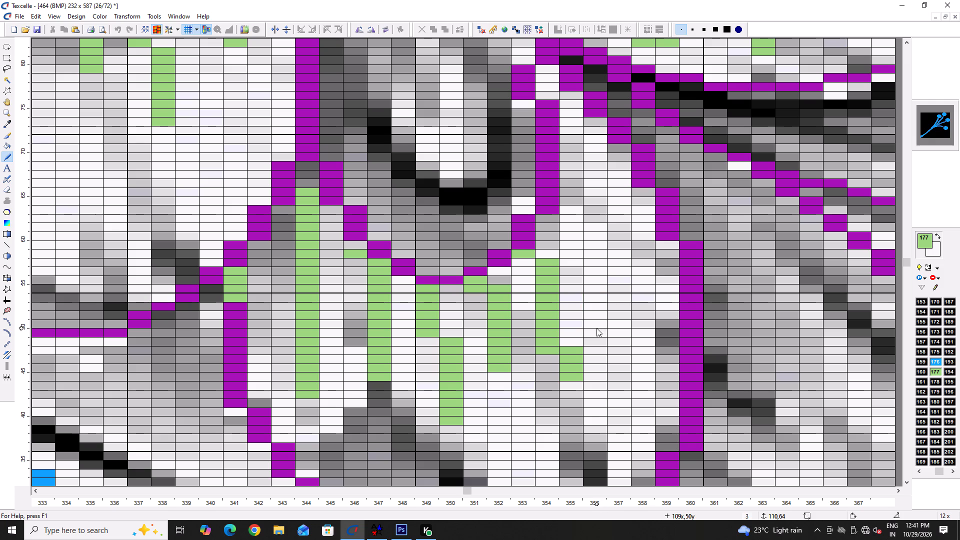
right_drag(596, 328, 596, 327)
drag(565, 198, 626, 328)
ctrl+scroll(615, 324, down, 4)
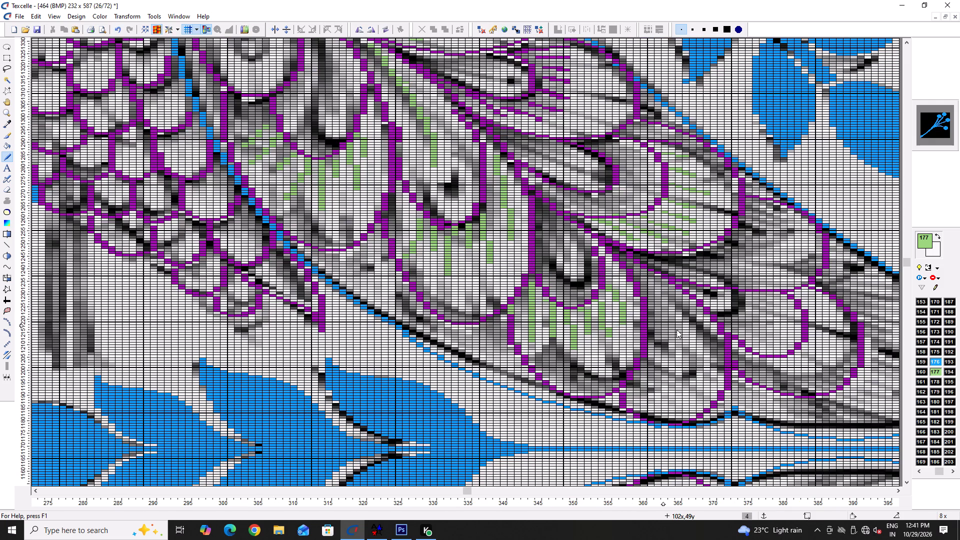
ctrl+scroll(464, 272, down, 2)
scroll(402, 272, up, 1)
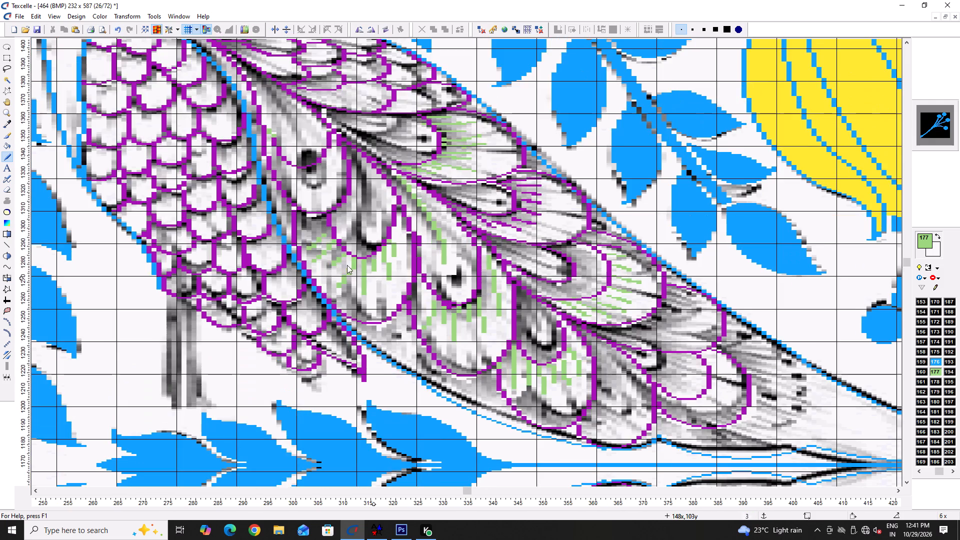
Erase the light green barbs to white in the large inner feather, around columns 303–314, rows 94–127.
ctrl+scroll(336, 254, up, 5)
right_drag(391, 251, 363, 259)
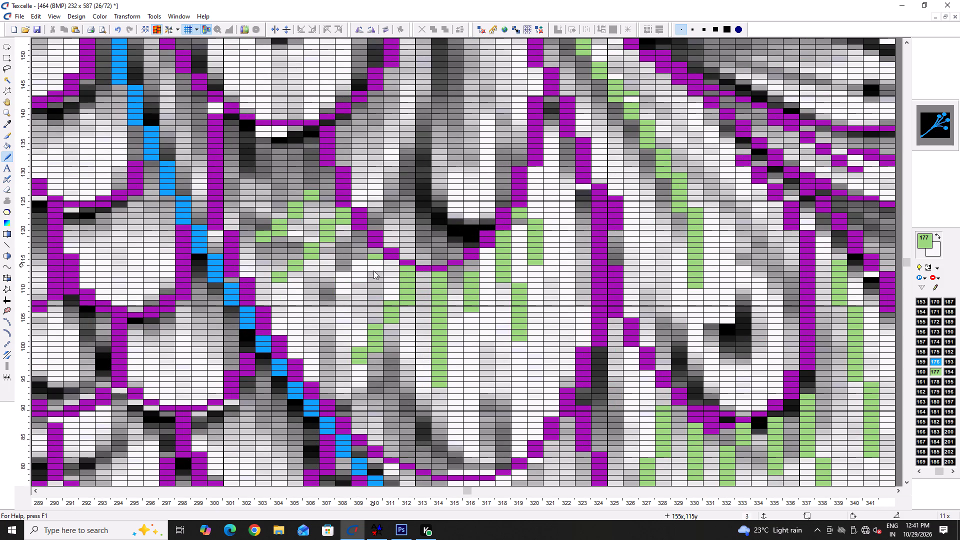
key(e)
right_drag(382, 282, 352, 334)
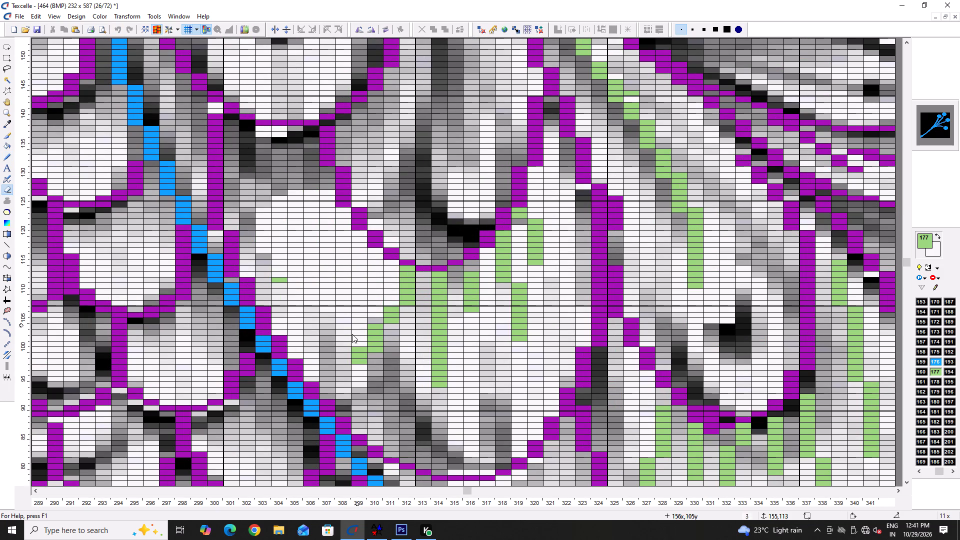
right_drag(352, 334, 408, 272)
right_drag(431, 274, 442, 391)
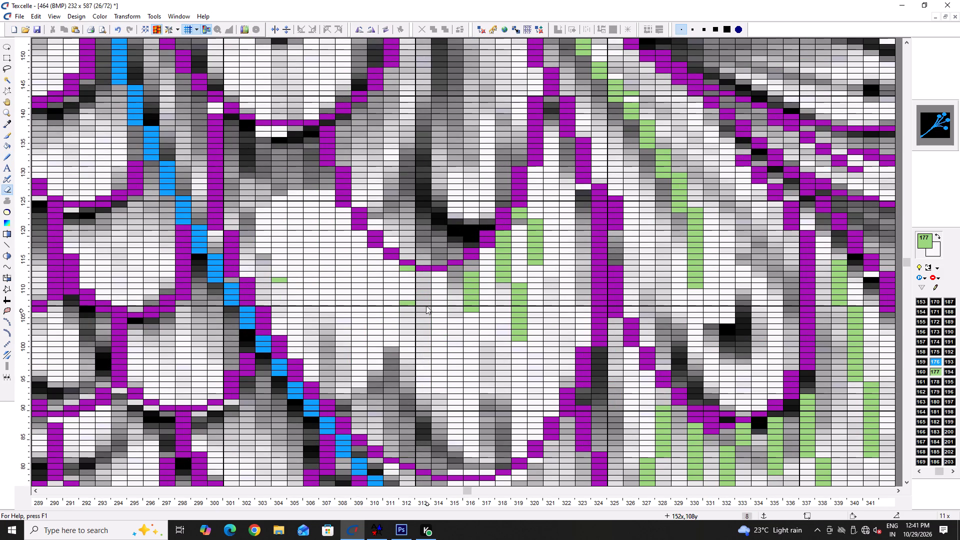
right_drag(406, 272, 408, 300)
right_click(406, 269)
right_click(406, 269)
right_drag(406, 267, 401, 268)
right_drag(275, 272, 280, 279)
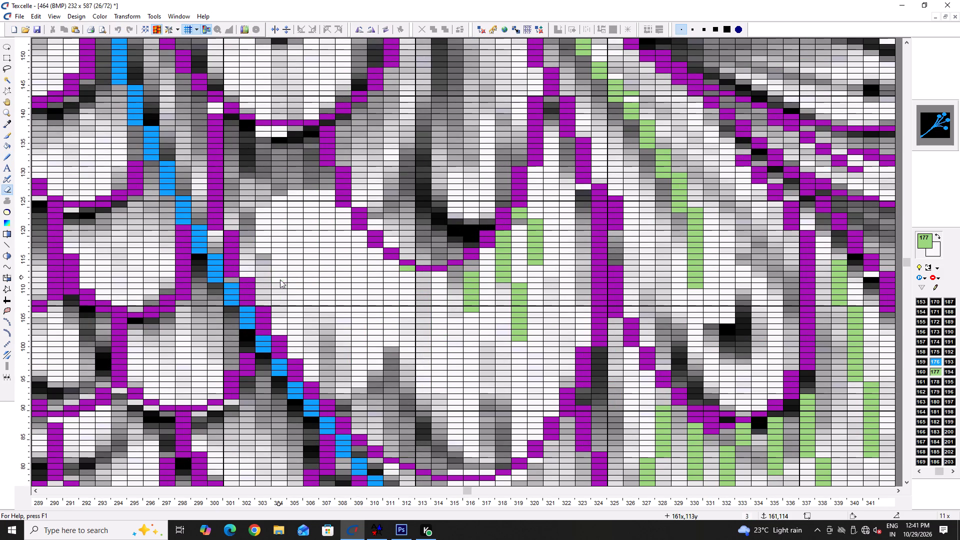
right_drag(280, 279, 281, 283)
right_drag(398, 258, 400, 276)
Erase the remaining light green barbs to white in the same feather, around columns 316–320, rows 101–124.
right_drag(467, 259, 475, 322)
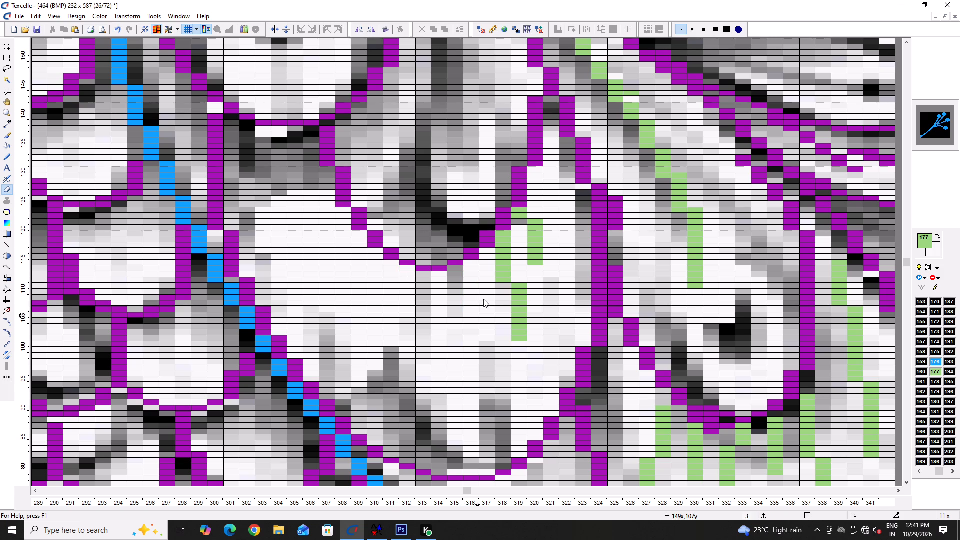
right_drag(509, 222, 516, 311)
right_drag(524, 276, 517, 341)
right_drag(494, 276, 497, 286)
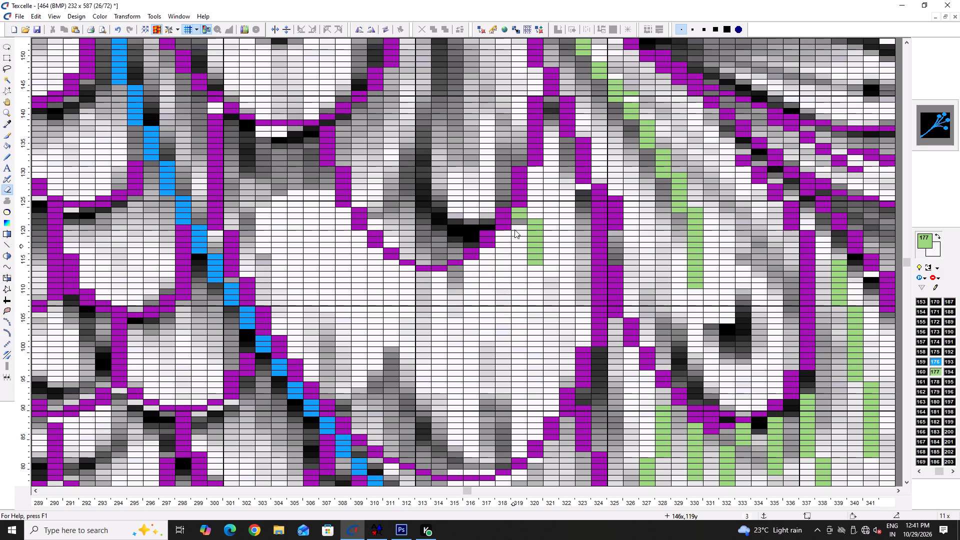
right_drag(517, 207, 525, 232)
right_drag(535, 221, 533, 276)
Draw three horizontal light green barbs in the tail-side feather at rows 92, 89 and 85, around columns 373–379.
key(x)
ctrl+scroll(502, 272, down, 3)
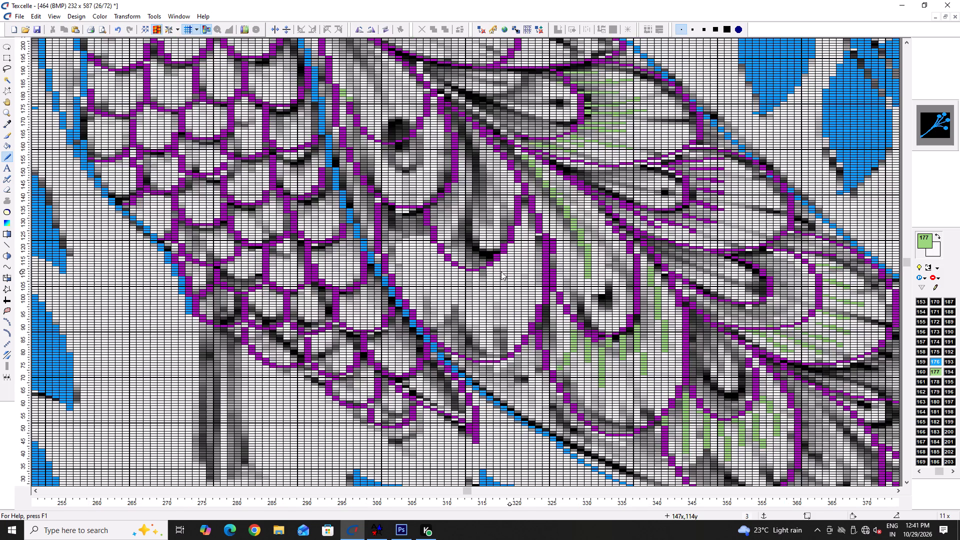
ctrl+scroll(497, 265, down, 2)
scroll(437, 186, up, 2)
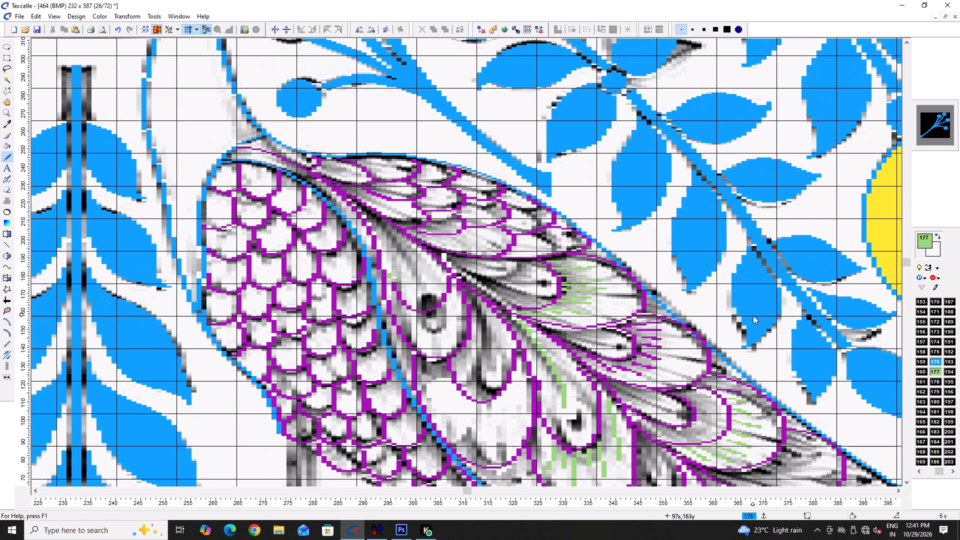
key(Right)
key(Right)
key(Right)
scroll(486, 394, down, 3)
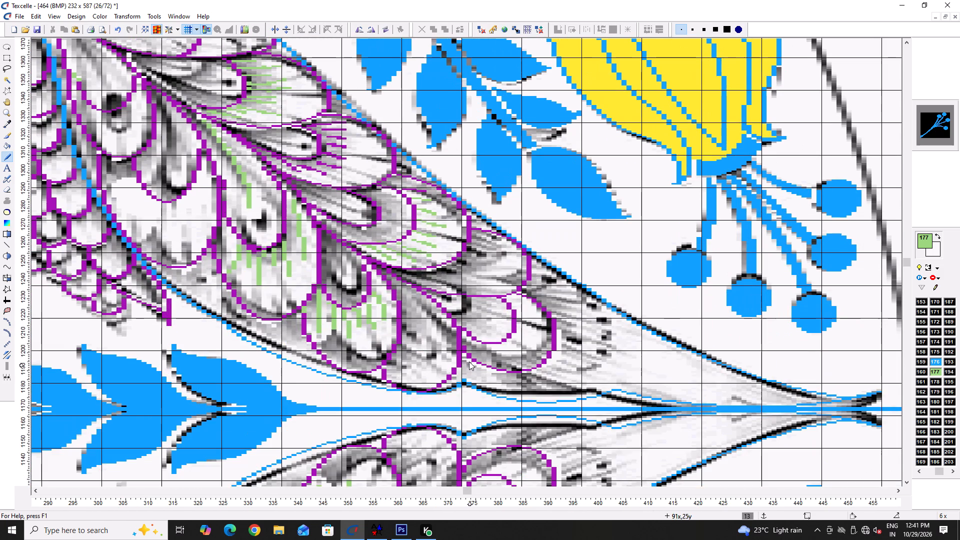
ctrl+scroll(363, 278, up, 3)
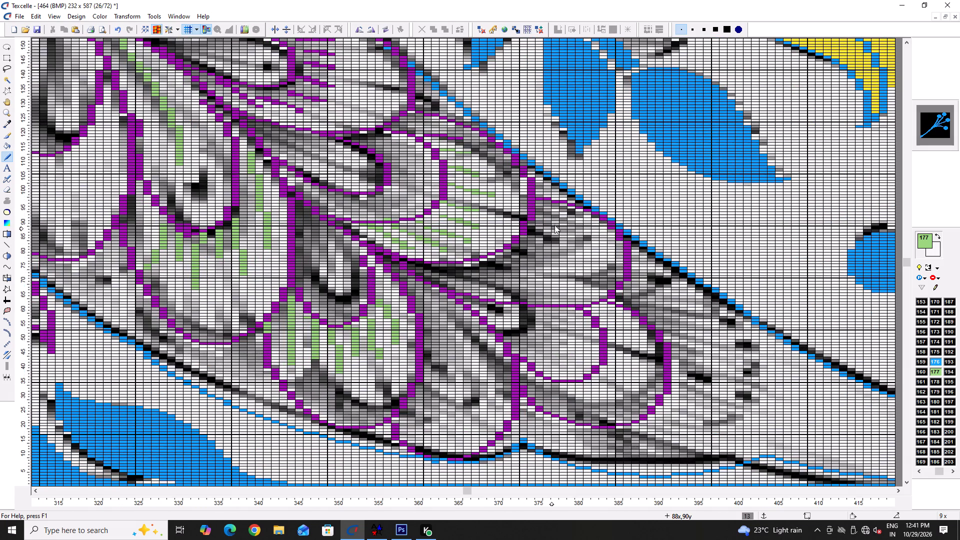
ctrl+scroll(554, 223, up, 3)
drag(494, 200, 563, 201)
click(563, 201)
drag(473, 226, 604, 225)
click(604, 225)
drag(455, 265, 512, 265)
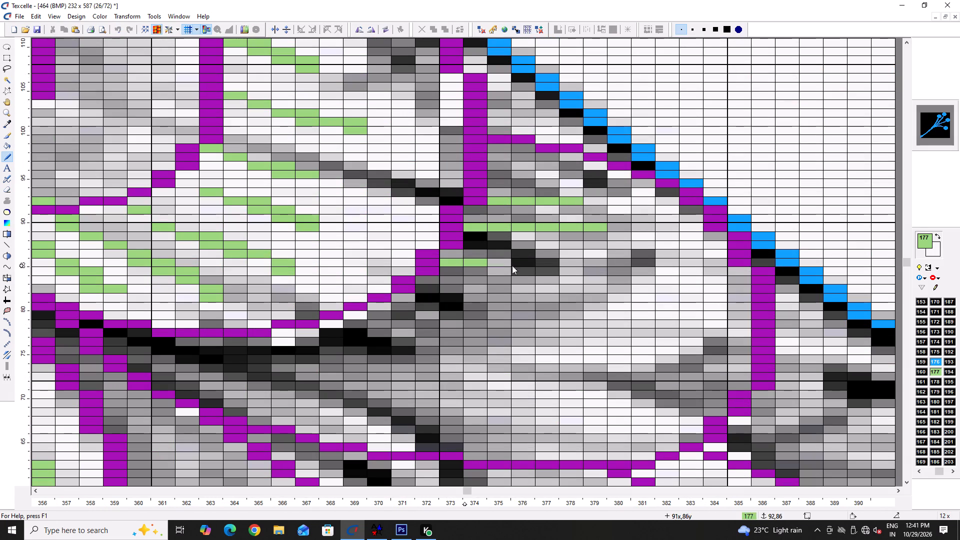
drag(512, 265, 560, 265)
Draw slanting light green barbs along the same feather's lower side, around columns 361–380, rows 69–81, erasing stray pixels near columns 367–368.
drag(420, 294, 621, 324)
drag(403, 325, 512, 355)
drag(315, 349, 518, 406)
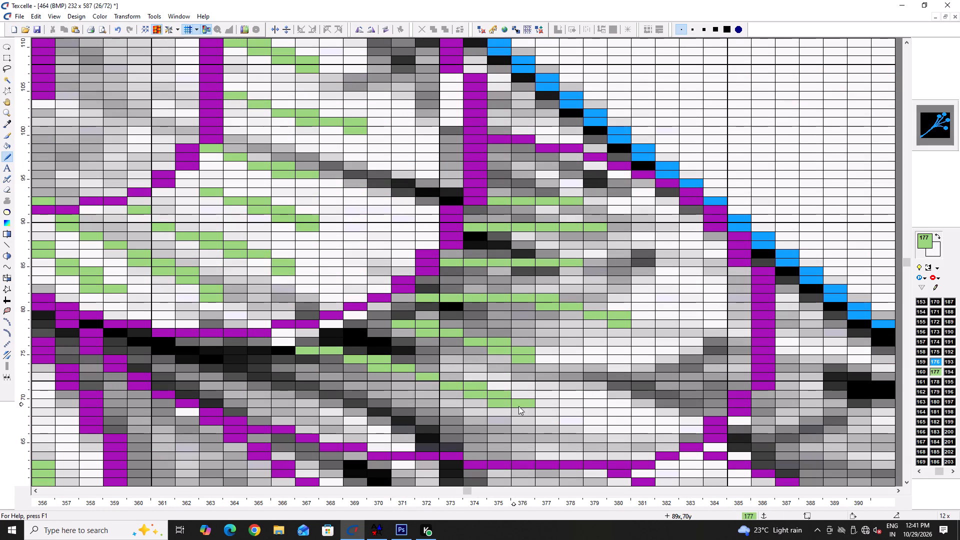
drag(166, 345, 327, 396)
drag(282, 327, 325, 342)
right_drag(313, 350, 322, 350)
Draw slanting light green barbs down the narrow feather, around columns 359–368, rows 18–70.
ctrl+scroll(329, 339, down, 5)
scroll(340, 334, down, 2)
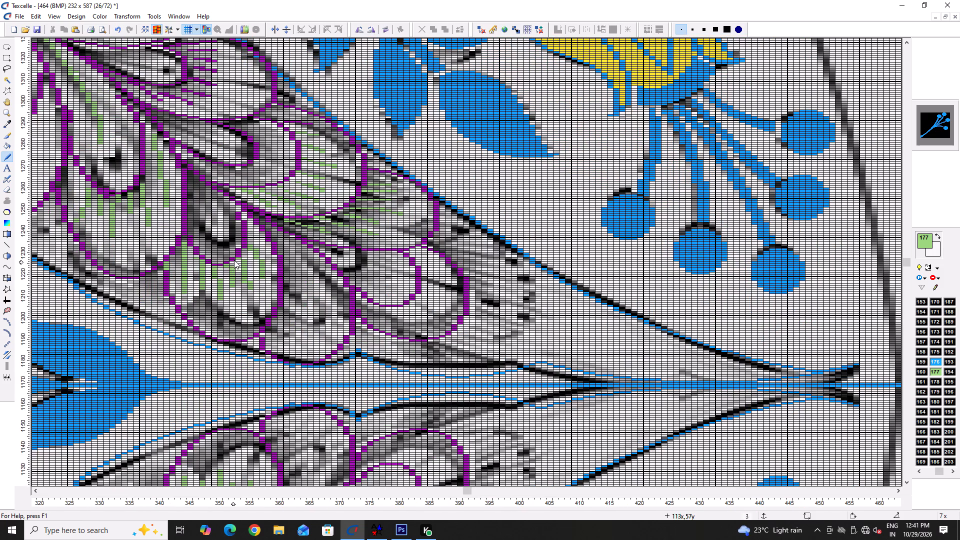
ctrl+scroll(235, 259, up, 2)
drag(299, 219, 372, 313)
drag(303, 248, 334, 291)
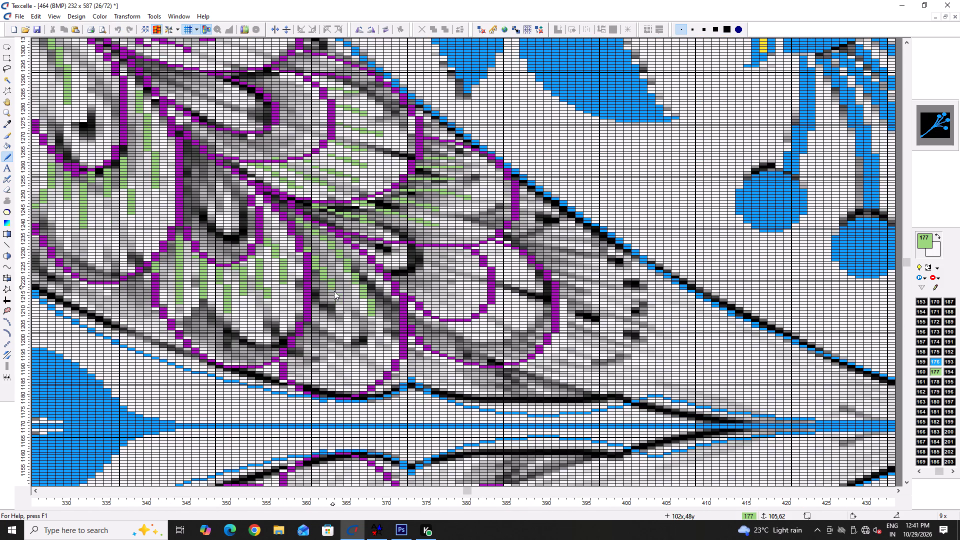
drag(334, 291, 340, 306)
drag(308, 295, 341, 354)
click(341, 354)
drag(307, 327, 322, 359)
drag(291, 345, 301, 374)
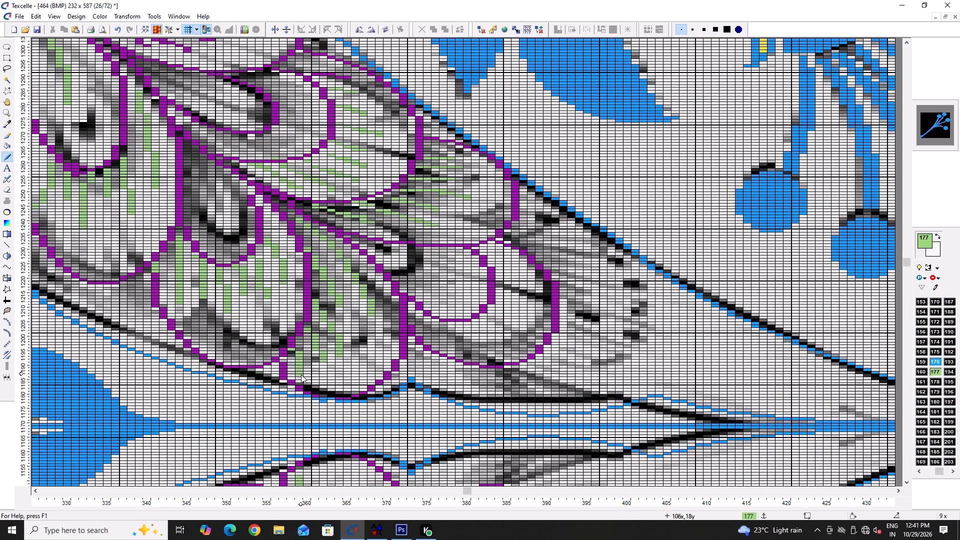
Draw three slanting light green barbs inside the small inner feather outline, around columns 367–378, rows 45–61.
ctrl+scroll(316, 351, down, 1)
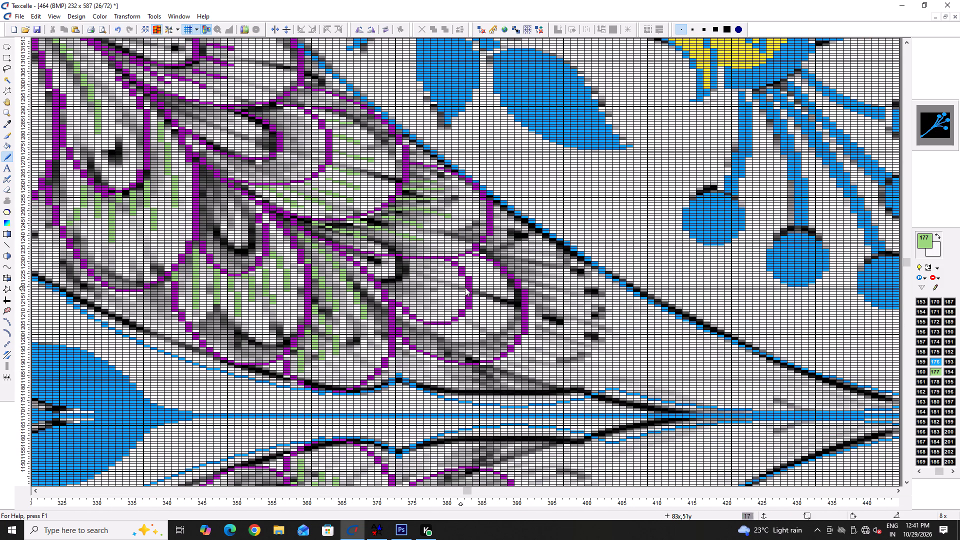
ctrl+scroll(420, 276, up, 3)
drag(287, 230, 448, 258)
click(459, 256)
drag(321, 252, 404, 323)
drag(379, 269, 457, 290)
click(457, 290)
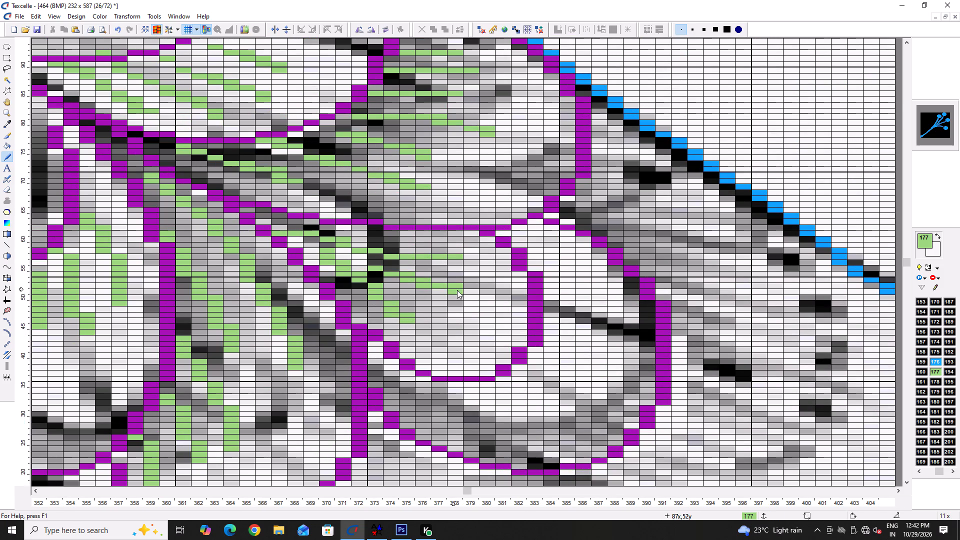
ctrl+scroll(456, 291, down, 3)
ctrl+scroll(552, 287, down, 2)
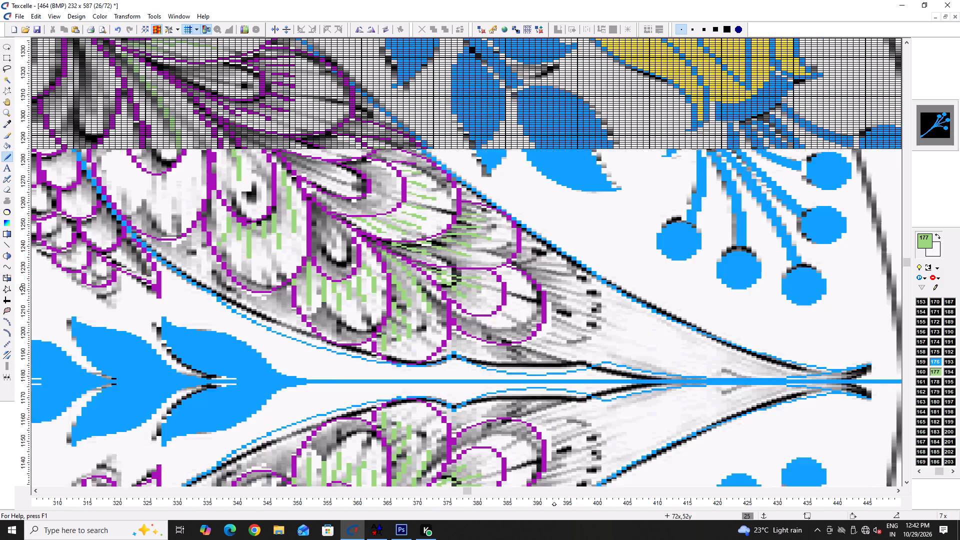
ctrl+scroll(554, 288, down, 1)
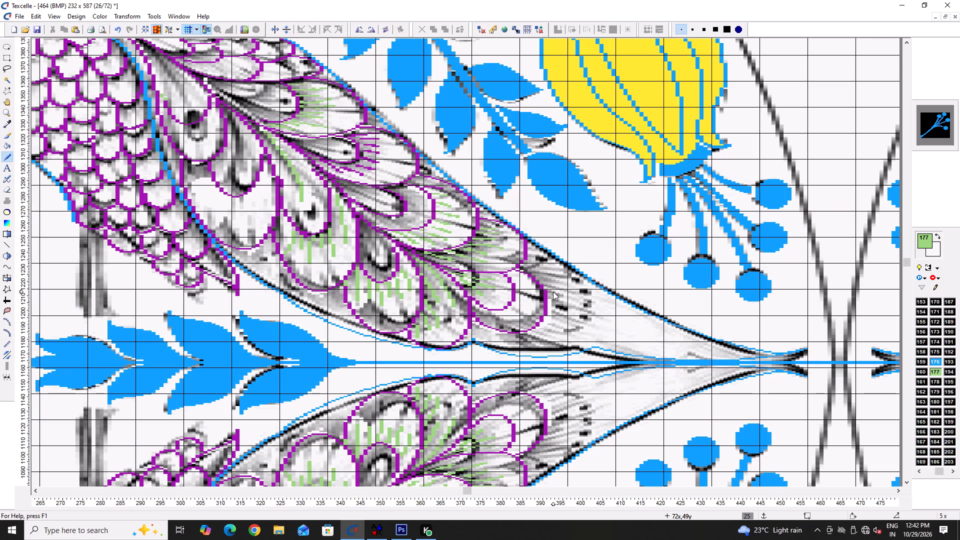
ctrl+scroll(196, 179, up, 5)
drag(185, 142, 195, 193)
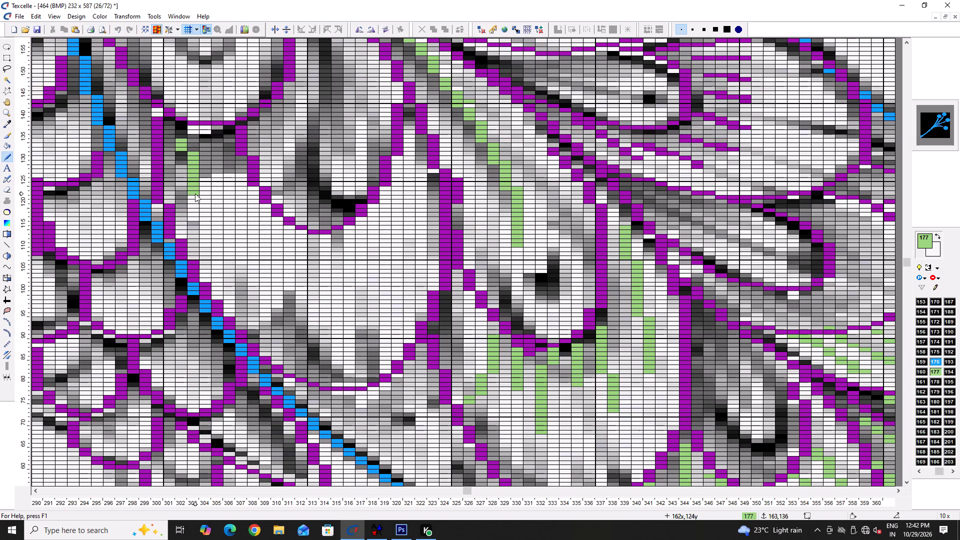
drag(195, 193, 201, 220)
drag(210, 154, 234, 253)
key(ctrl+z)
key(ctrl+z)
Redraw light green barbs in the cleared half of the large inner feather, around columns 303–314, rows 90–134.
drag(218, 142, 197, 224)
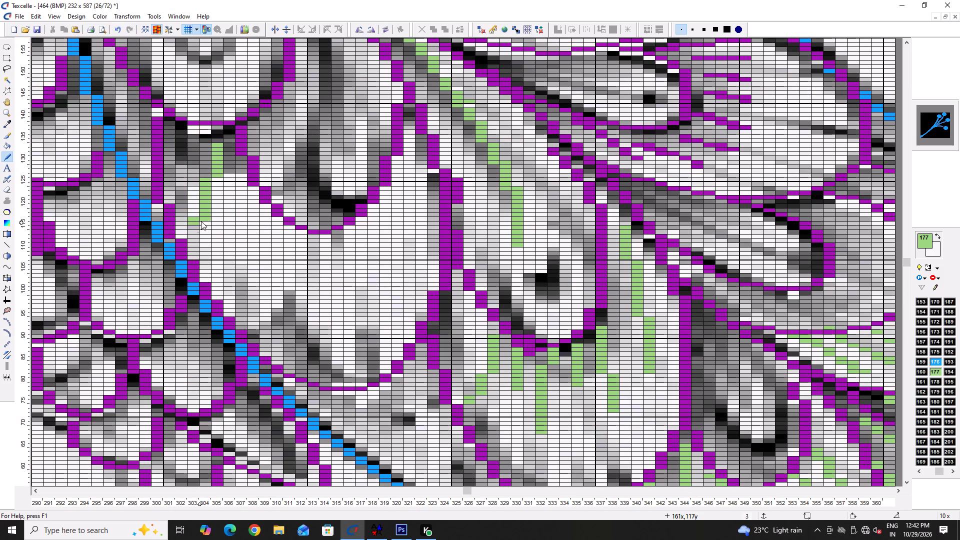
drag(234, 186, 215, 255)
drag(258, 203, 249, 285)
drag(284, 230, 276, 298)
drag(309, 242, 321, 330)
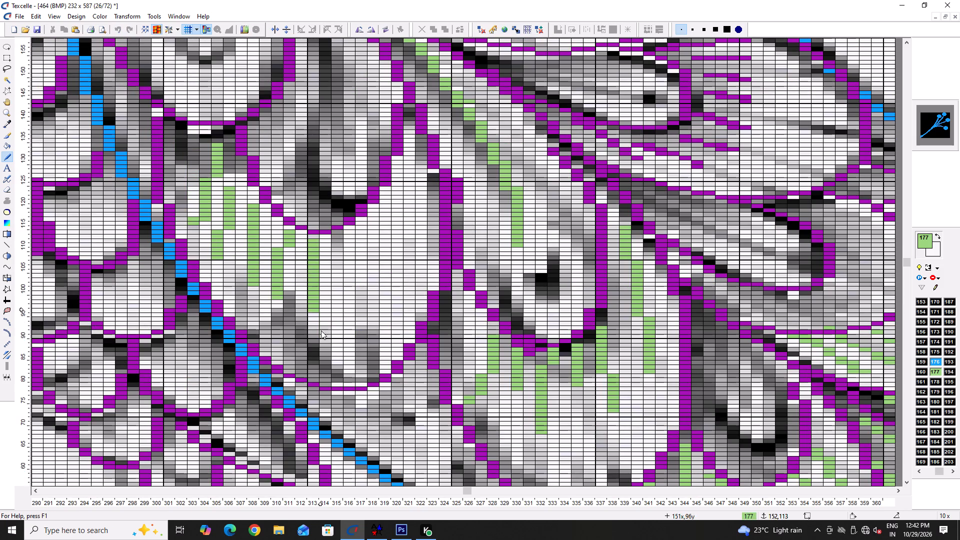
drag(321, 330, 322, 334)
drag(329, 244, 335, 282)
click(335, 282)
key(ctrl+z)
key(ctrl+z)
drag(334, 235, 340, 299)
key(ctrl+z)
Draw slanting light green barbs in the other half of the large inner feather, around columns 316–322, rows 101–128.
drag(343, 229, 357, 287)
drag(373, 206, 421, 293)
key(ctrl+z)
drag(376, 207, 388, 266)
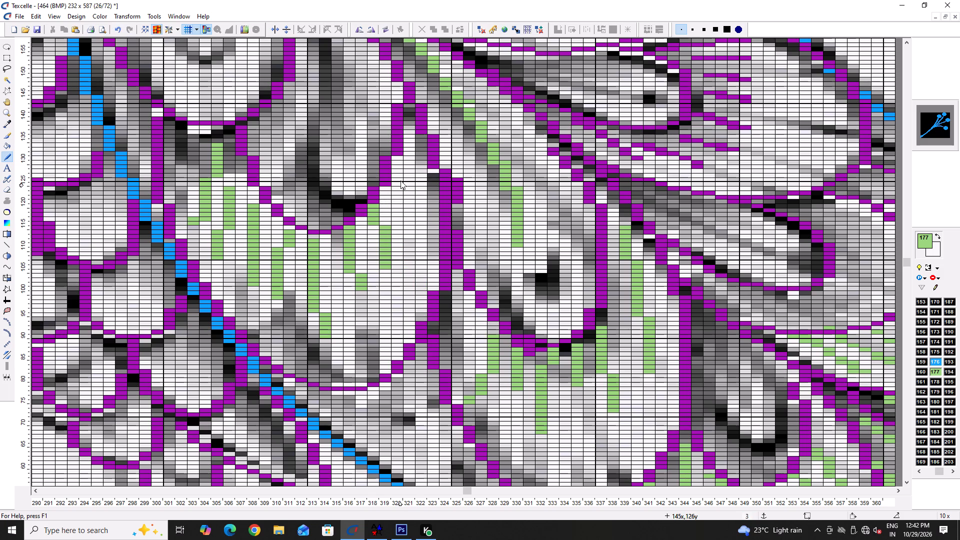
drag(402, 171, 428, 259)
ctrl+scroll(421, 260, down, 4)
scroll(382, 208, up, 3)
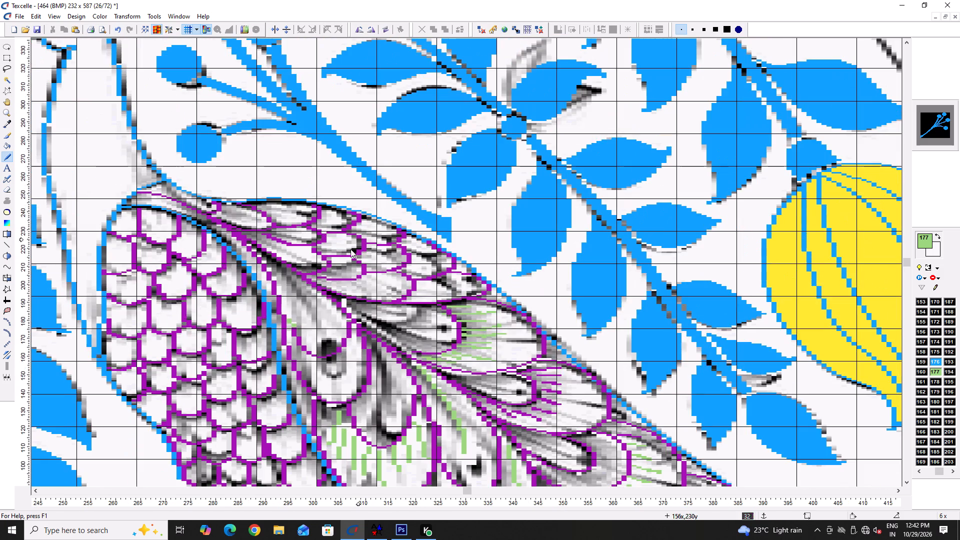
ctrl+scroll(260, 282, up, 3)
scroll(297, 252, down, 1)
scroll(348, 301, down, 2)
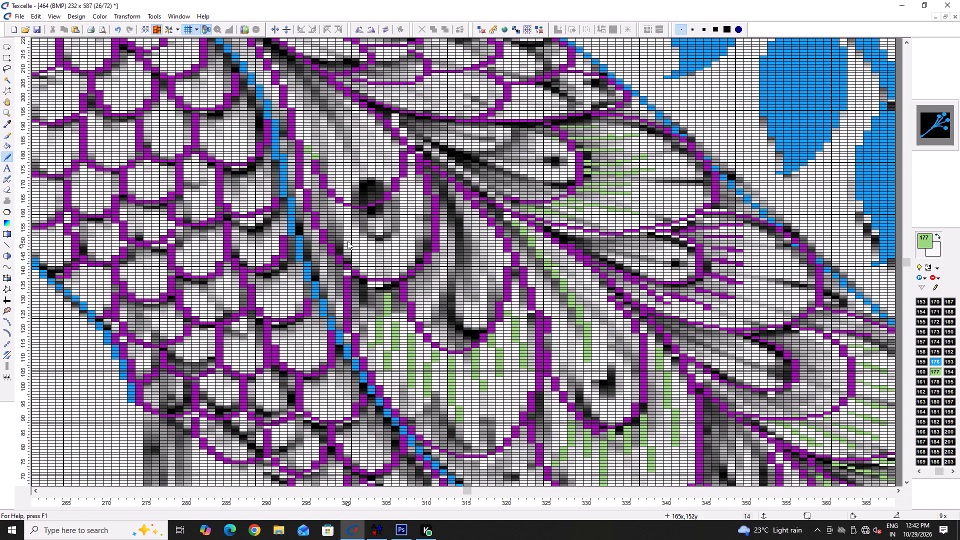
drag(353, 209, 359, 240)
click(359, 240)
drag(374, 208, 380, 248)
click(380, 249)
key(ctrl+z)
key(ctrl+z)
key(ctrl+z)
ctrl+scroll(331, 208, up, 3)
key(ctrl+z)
Draw four slanting light green barbs around the feather's dark eye spot, around columns 298–308, rows 147–171.
drag(331, 154, 383, 268)
drag(409, 194, 458, 329)
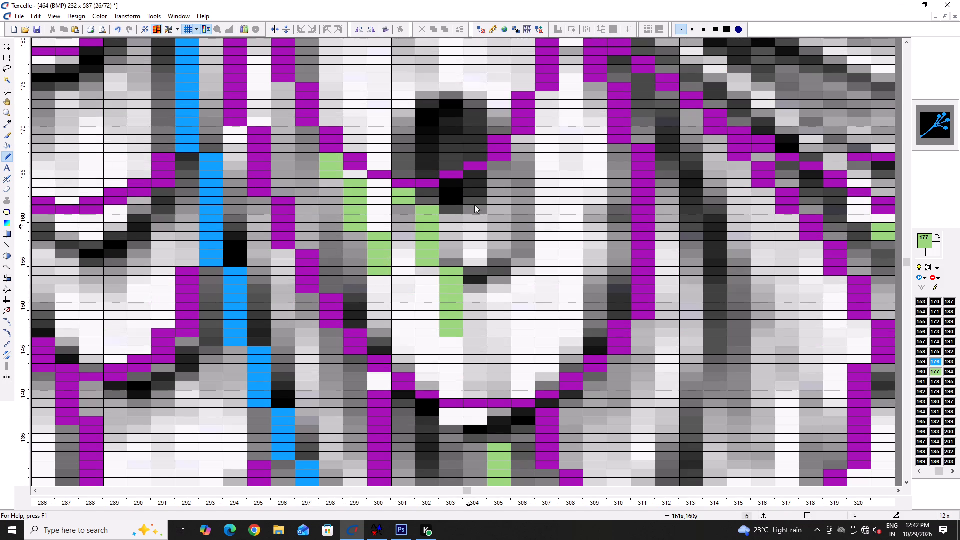
drag(480, 180, 501, 254)
click(501, 254)
drag(542, 119, 581, 270)
Draw three slanting light green barbs in the elongated feather with the dark vein, around columns 311–316, rows 130–172.
ctrl+scroll(421, 243, down, 3)
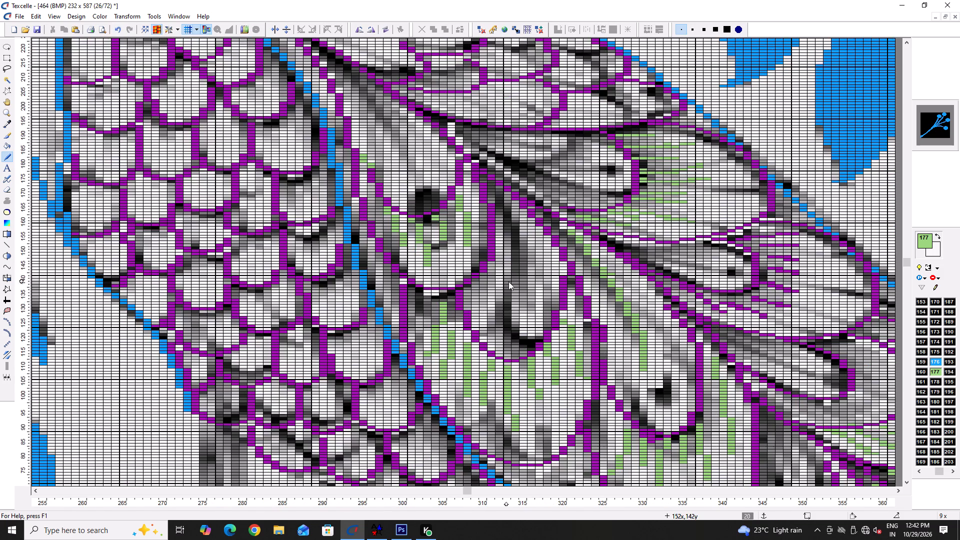
ctrl+scroll(506, 226, up, 2)
drag(476, 151, 555, 307)
click(555, 307)
drag(493, 259, 524, 380)
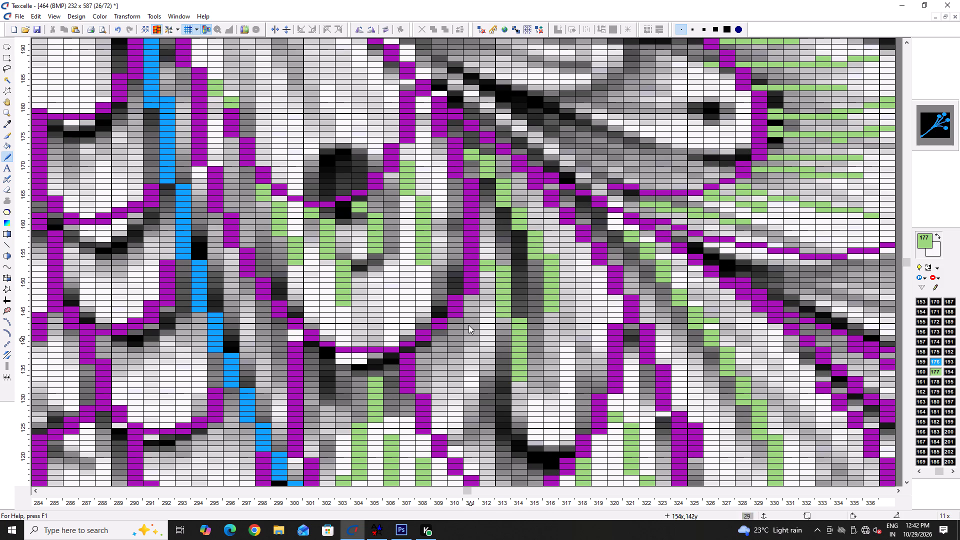
drag(466, 317, 475, 405)
Draw a curved light green barb beneath the upper feather's outline from about column 304, row 199 to column 322, row 190.
ctrl+scroll(466, 370, down, 5)
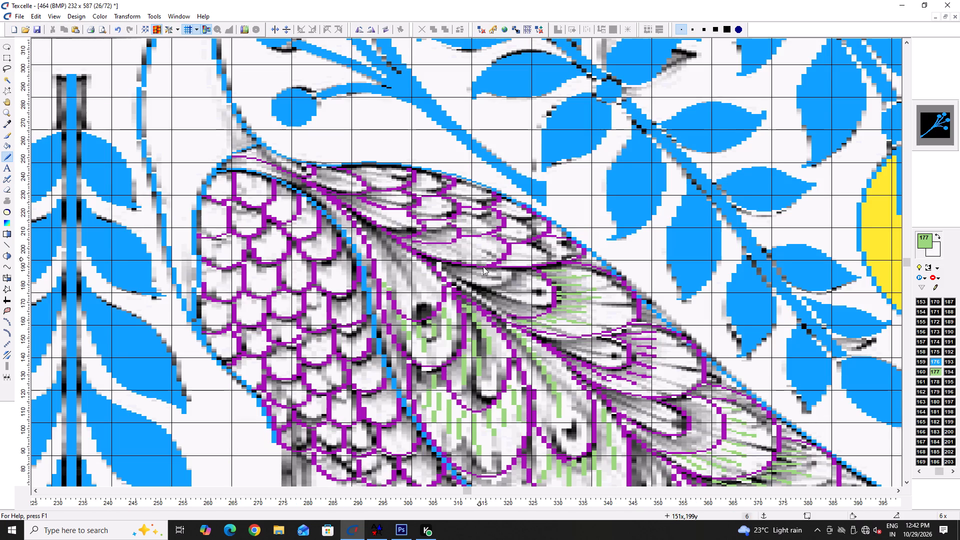
ctrl+scroll(492, 279, up, 5)
drag(313, 216, 583, 243)
key(ctrl+z)
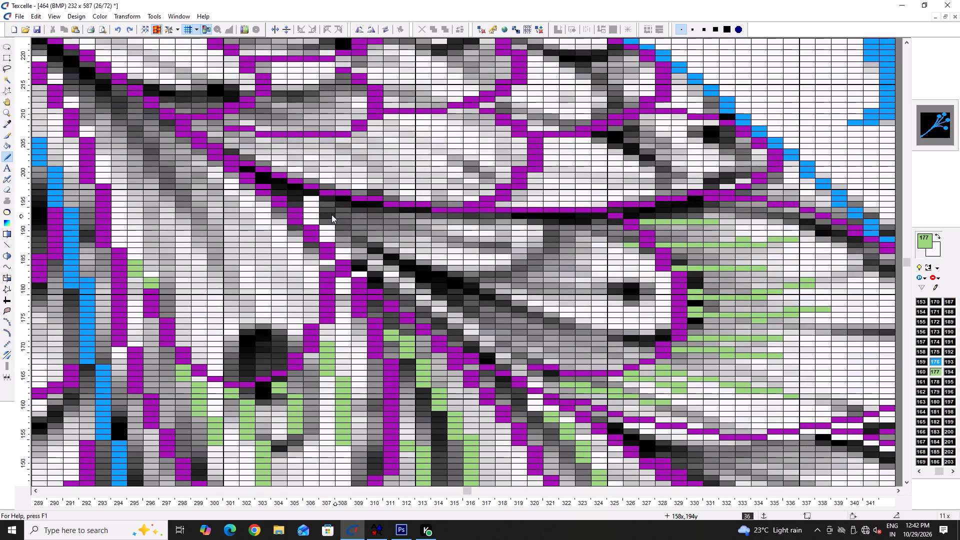
key(y)
click(273, 183)
click(563, 233)
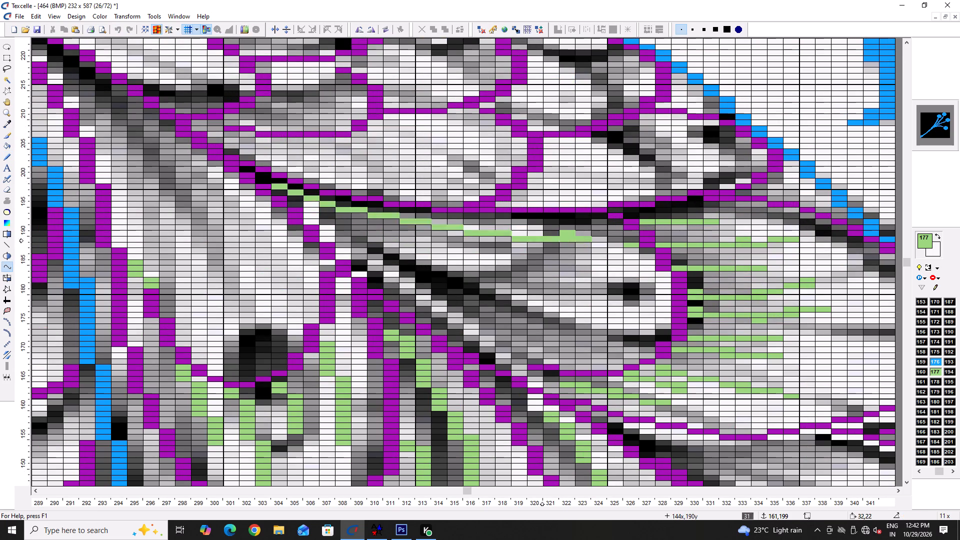
click(435, 234)
Draw two more curved light green barbs below it, spanning columns 307–317, rows 187–191, and columns 309–316, rows 175–186.
click(327, 231)
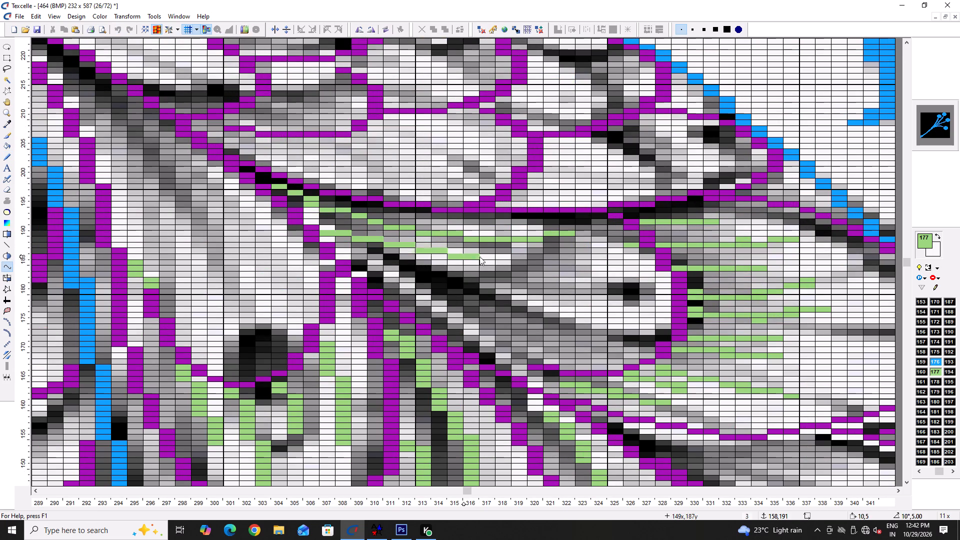
click(488, 256)
click(423, 257)
click(360, 263)
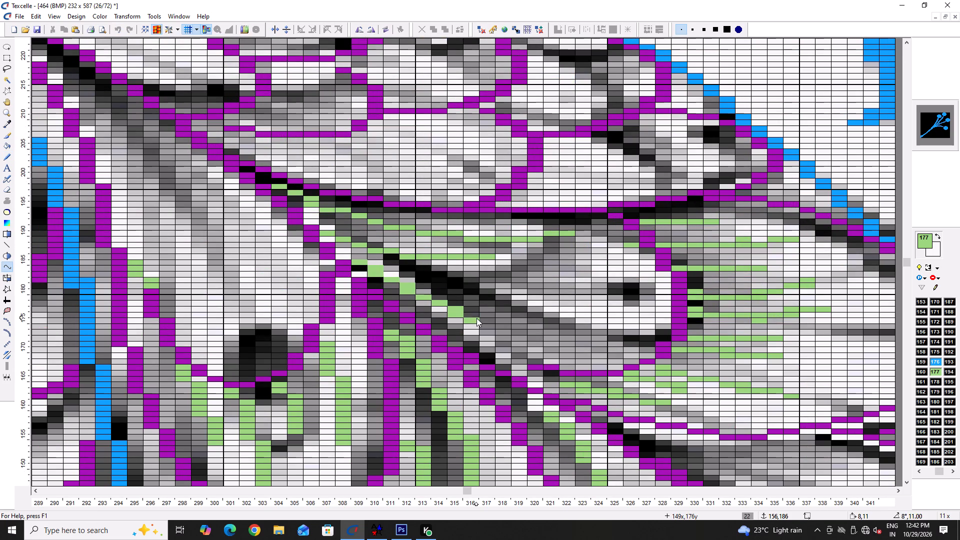
click(477, 321)
click(436, 290)
ctrl+scroll(440, 291, down, 2)
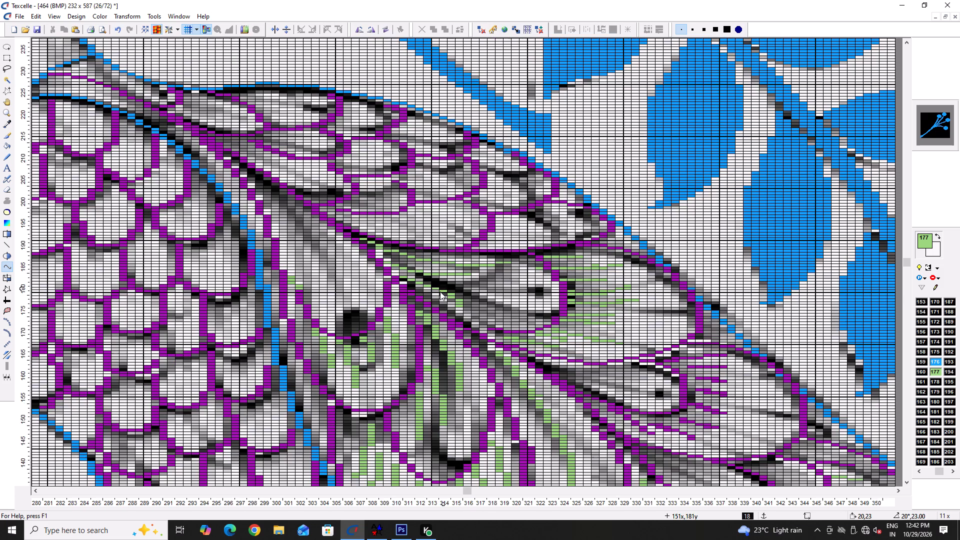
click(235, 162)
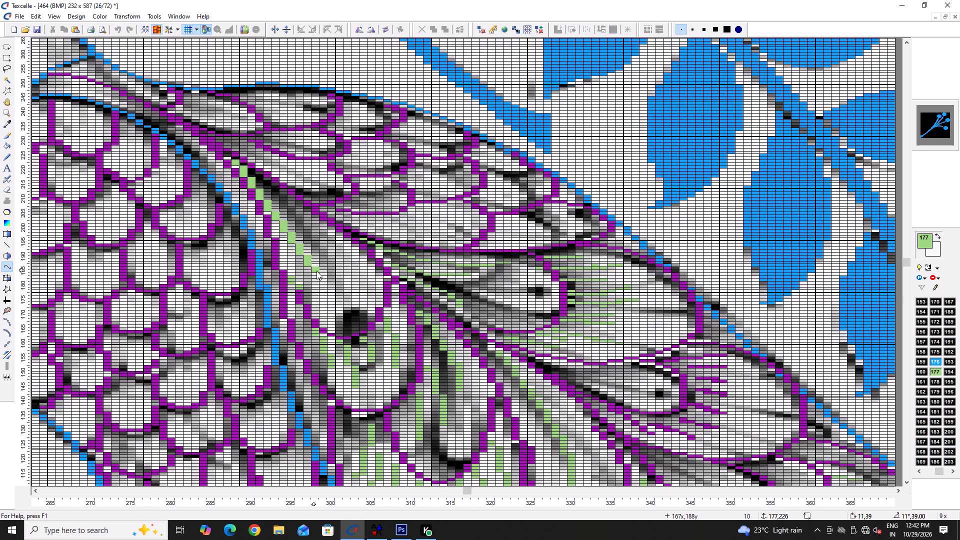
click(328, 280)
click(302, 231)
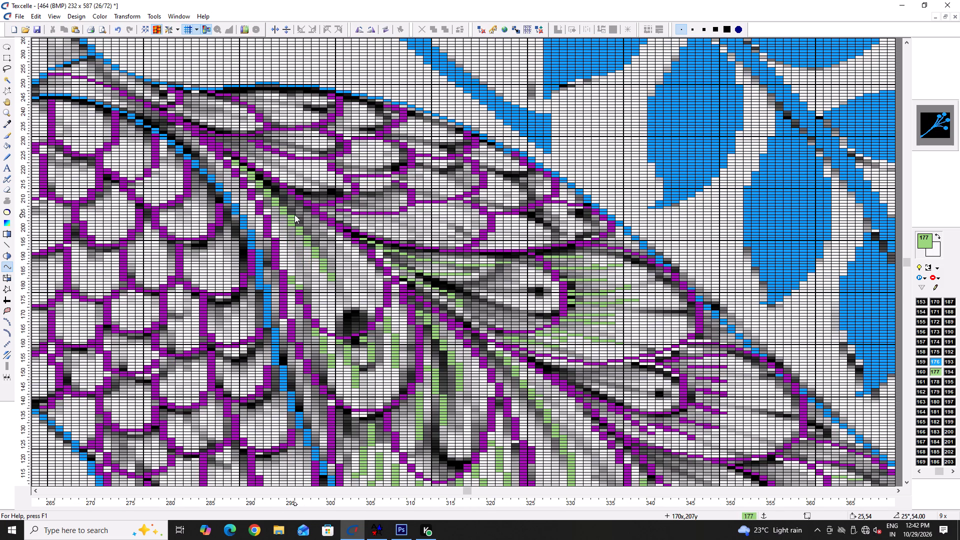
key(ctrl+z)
Draw two curved light green barbs, from about column 290, row 217 to column 301, row 187, and from column 291, row 210 to column 297, row 183.
ctrl+scroll(238, 188, up, 1)
click(258, 171)
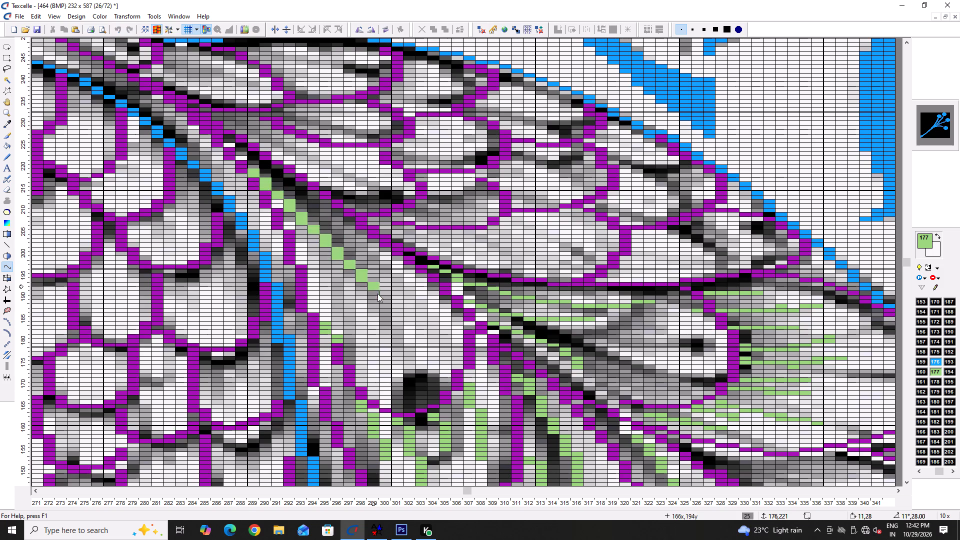
click(393, 314)
click(342, 236)
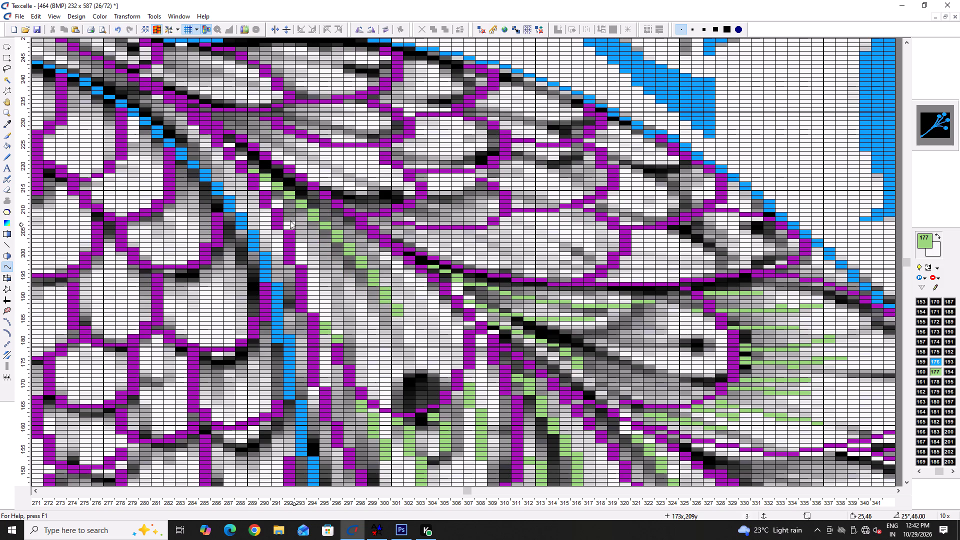
click(278, 209)
click(354, 327)
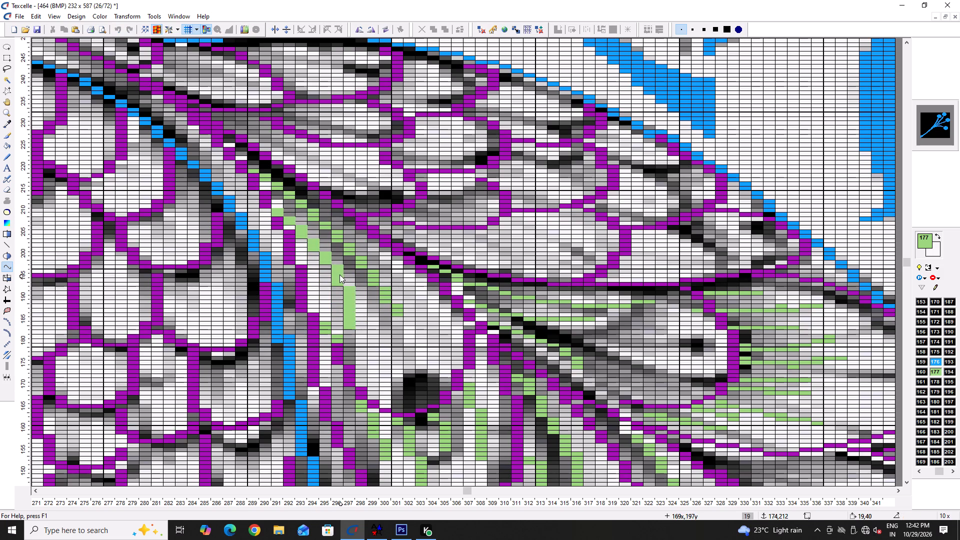
click(339, 274)
Erase the long slanting light green barb above the feather with the dark eye spot, around columns 321–330, rows 110–159, pixel by pixel.
ctrl+scroll(328, 344, up, 1)
key(x)
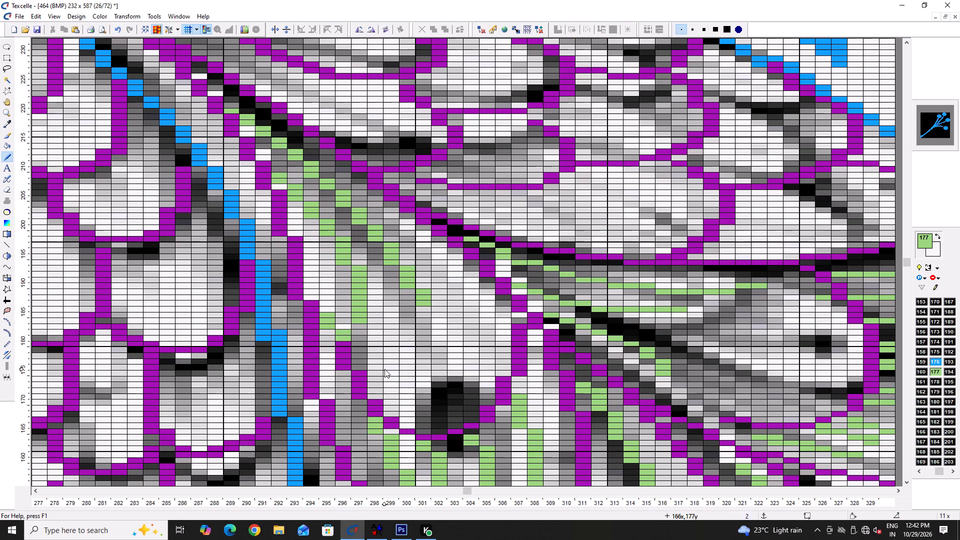
ctrl+scroll(386, 369, down, 5)
scroll(489, 364, down, 3)
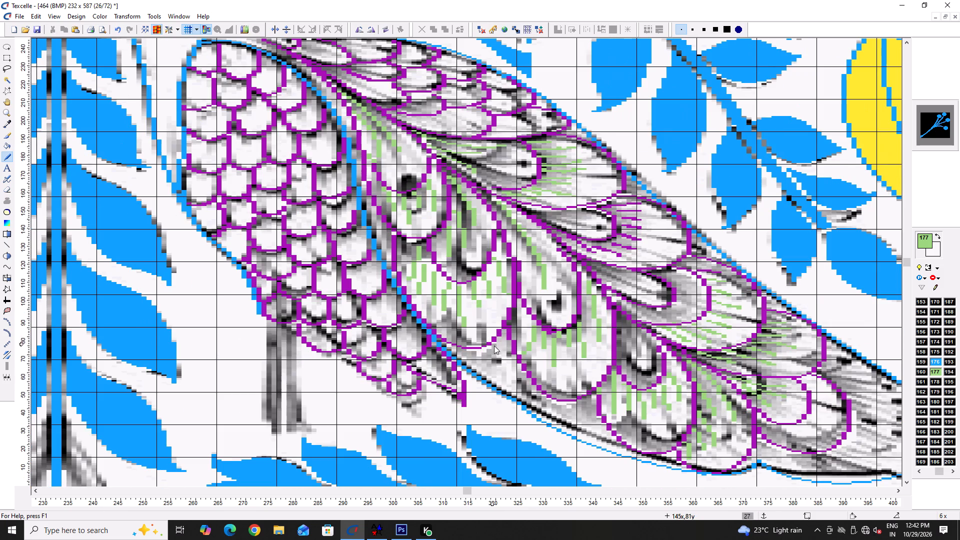
ctrl+scroll(596, 295, down, 1)
ctrl+scroll(549, 269, up, 5)
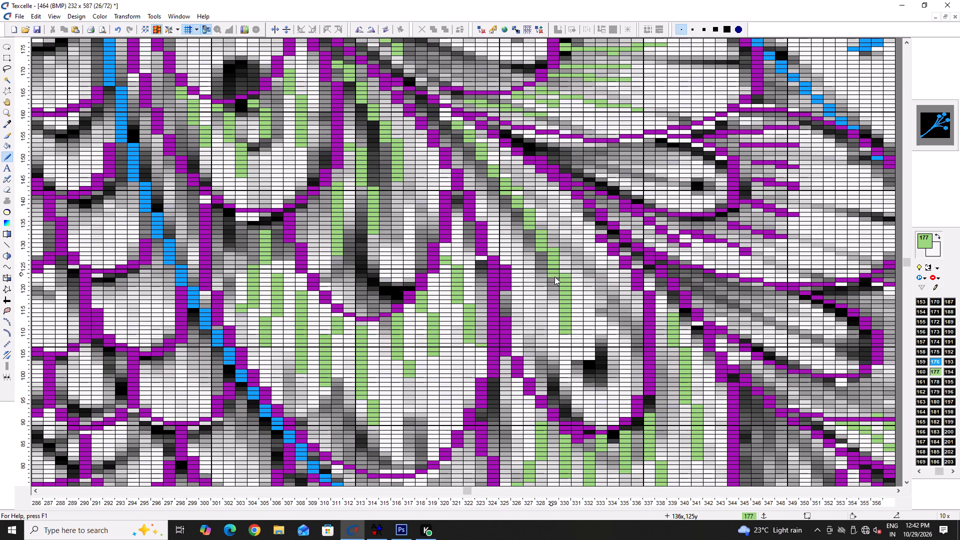
right_drag(561, 271, 567, 331)
scroll(554, 281, up, 1)
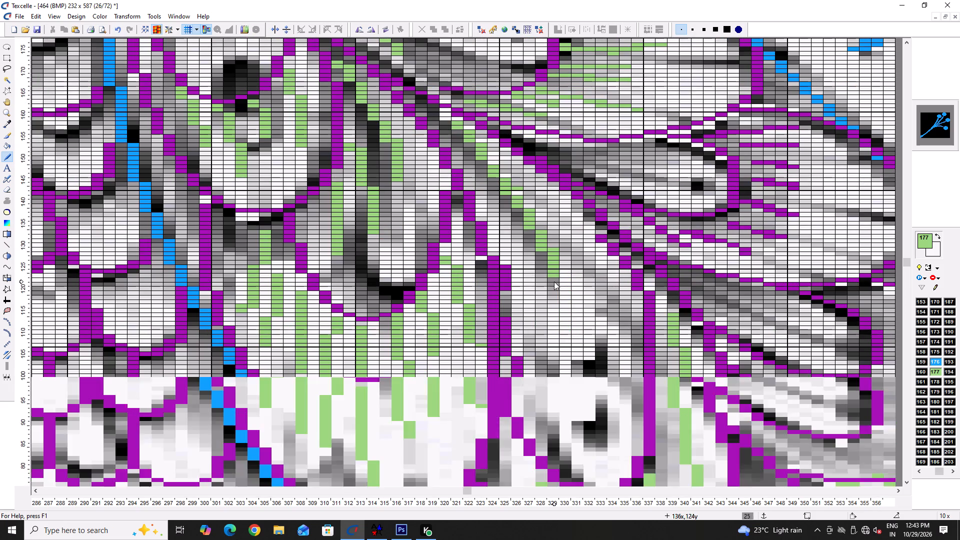
right_drag(557, 304, 556, 334)
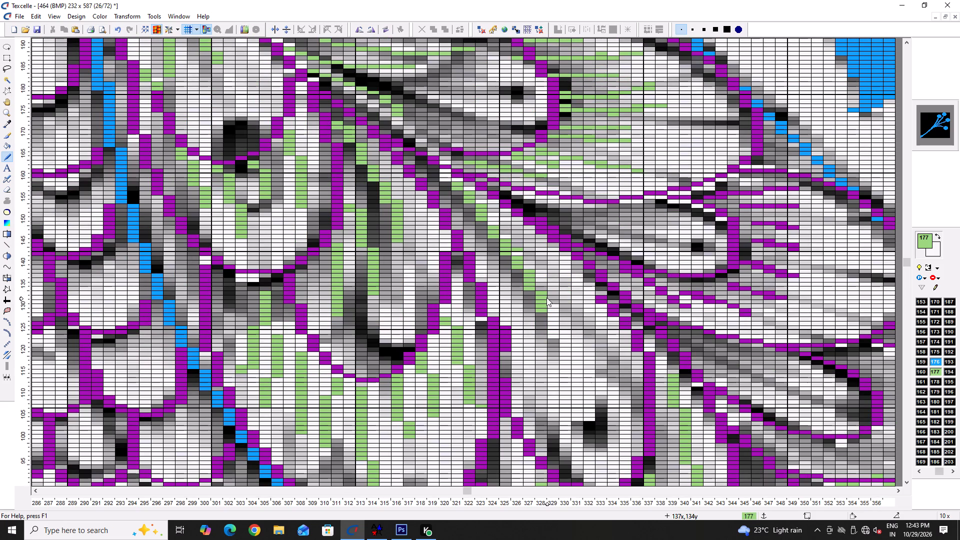
right_drag(542, 293, 540, 307)
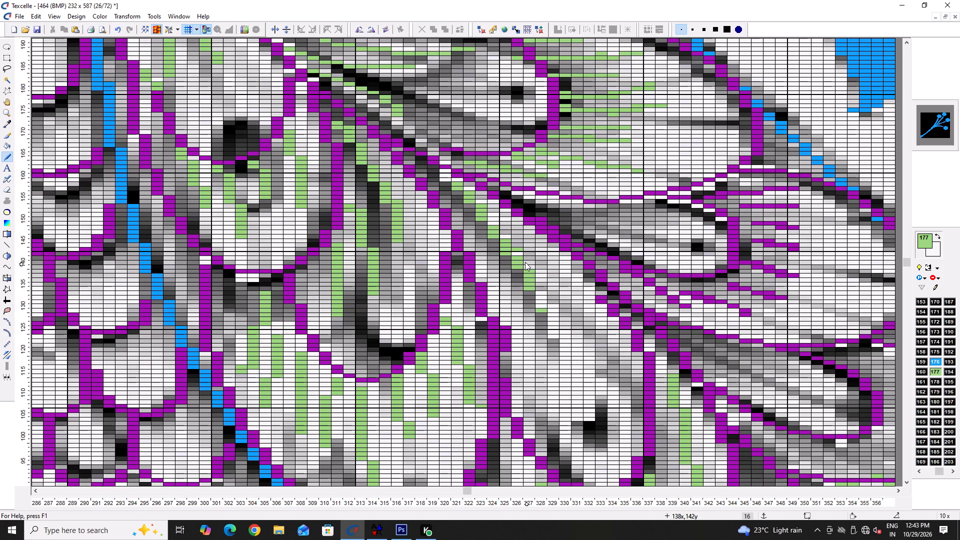
right_drag(525, 261, 530, 295)
right_drag(535, 303, 538, 313)
right_drag(518, 258, 519, 271)
right_click(518, 245)
right_drag(504, 236, 505, 261)
right_click(516, 249)
right_drag(492, 224, 491, 227)
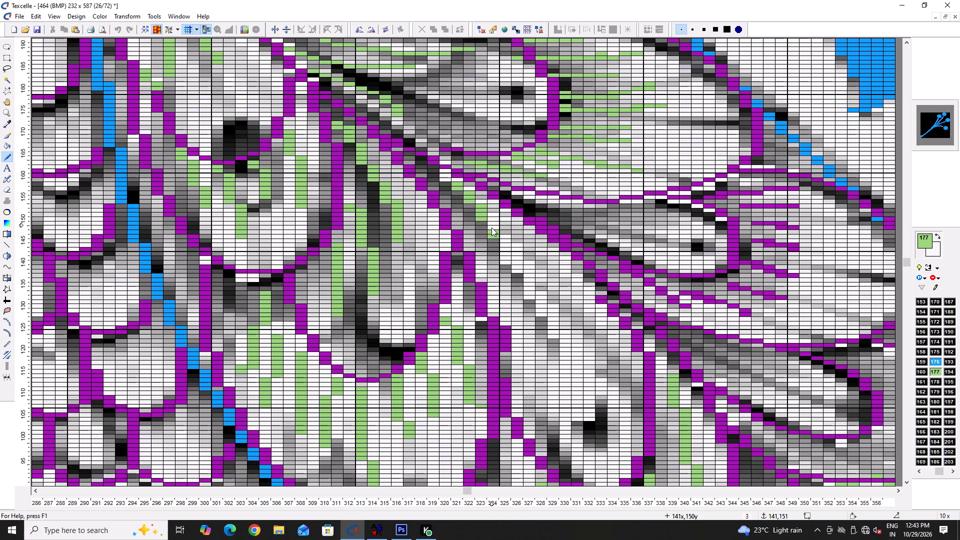
right_drag(491, 227, 491, 236)
right_drag(484, 205, 484, 219)
right_drag(471, 187, 469, 206)
right_drag(457, 180, 456, 188)
key(x)
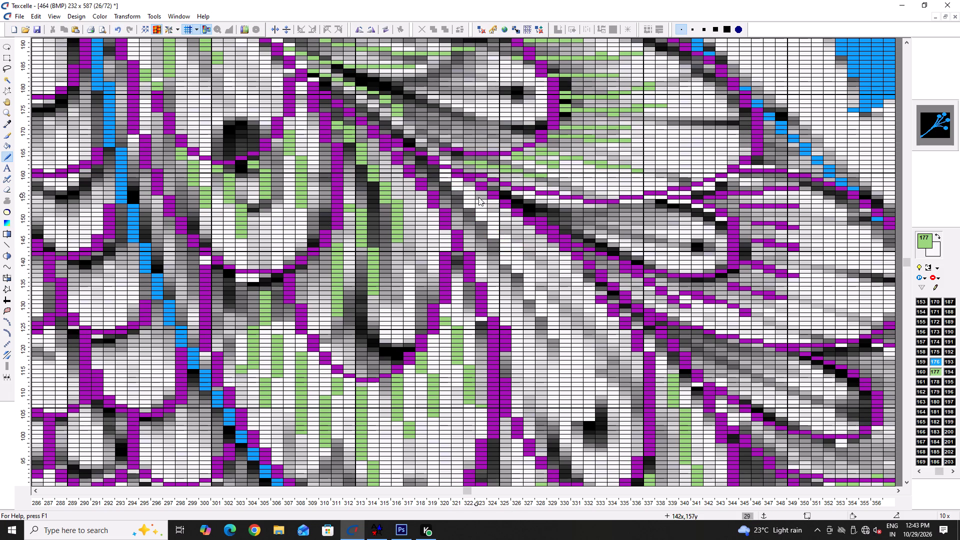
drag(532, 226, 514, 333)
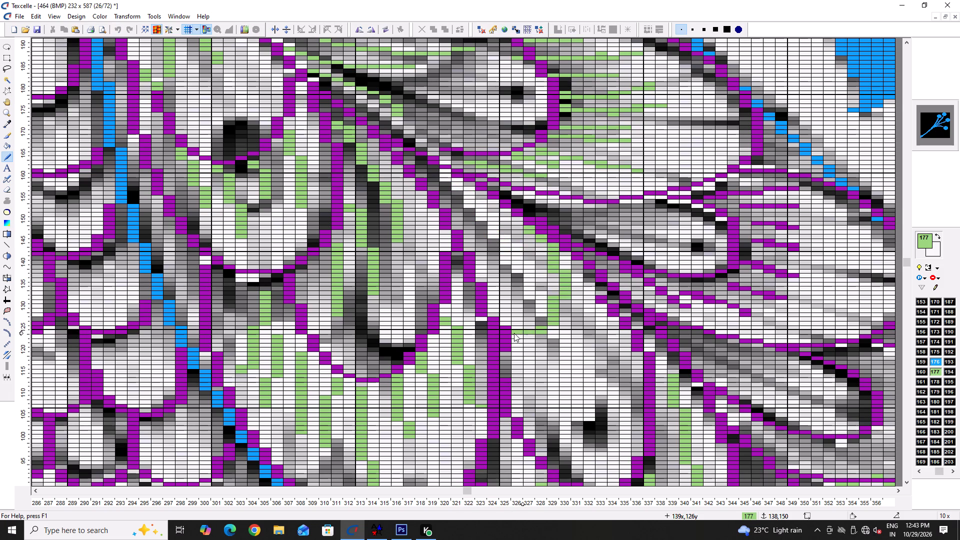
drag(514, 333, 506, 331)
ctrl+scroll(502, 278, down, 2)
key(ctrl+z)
Draw a freehand light green arc above the dark-eyed feather from about column 325, row 127 down to row 122 and up to column 332, row 138.
ctrl+scroll(539, 301, up, 2)
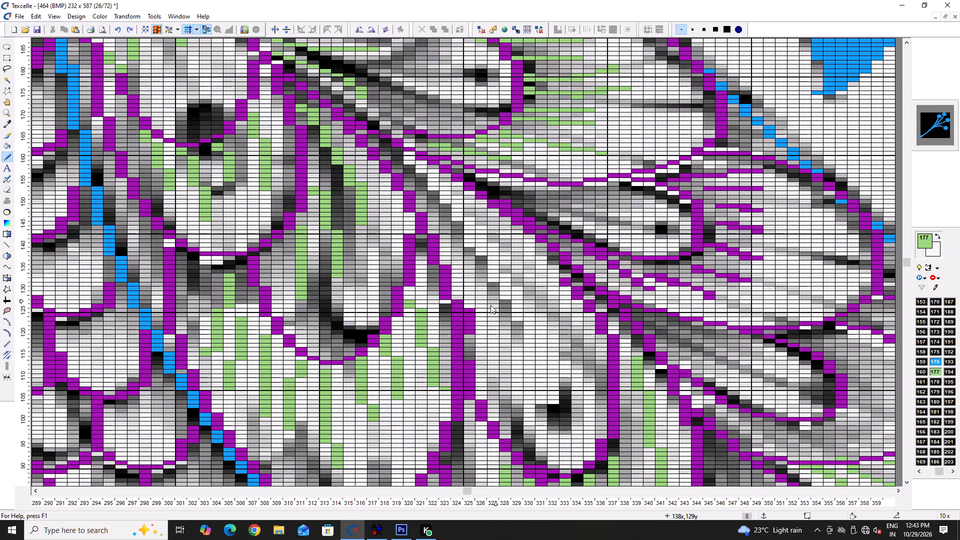
drag(460, 304, 545, 294)
double_click(545, 294)
click(547, 285)
click(549, 277)
drag(550, 273, 550, 269)
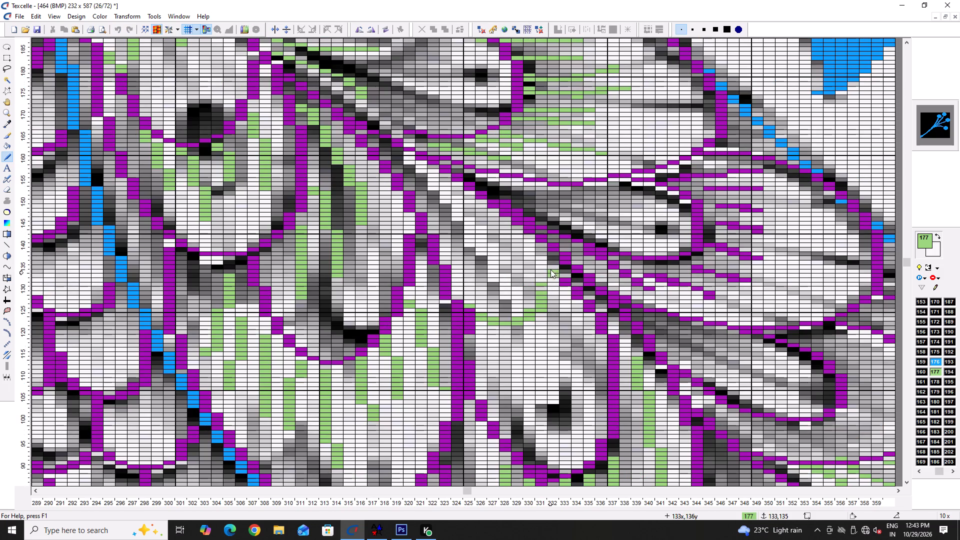
drag(550, 269, 553, 254)
double_click(553, 254)
drag(549, 250, 545, 291)
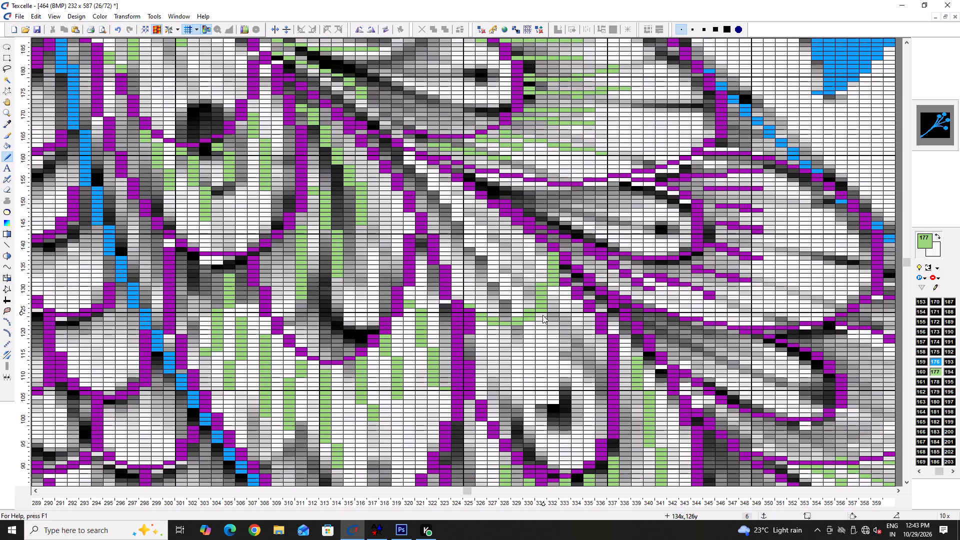
right_click(544, 308)
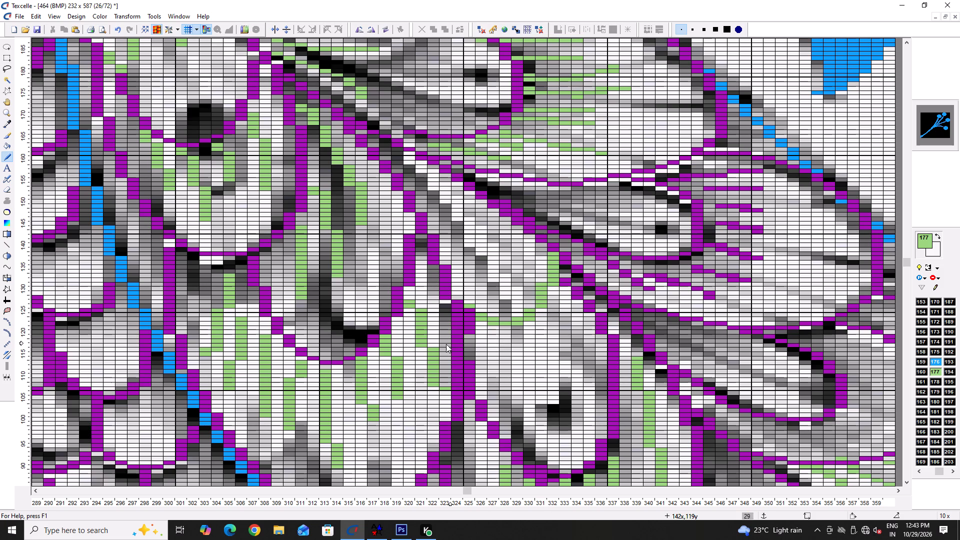
right_drag(444, 382, 444, 391)
Examine the peacock's wing feathers and the scale outlines along the lower edge of its body.
ctrl+scroll(393, 371, down, 2)
scroll(467, 376, down, 3)
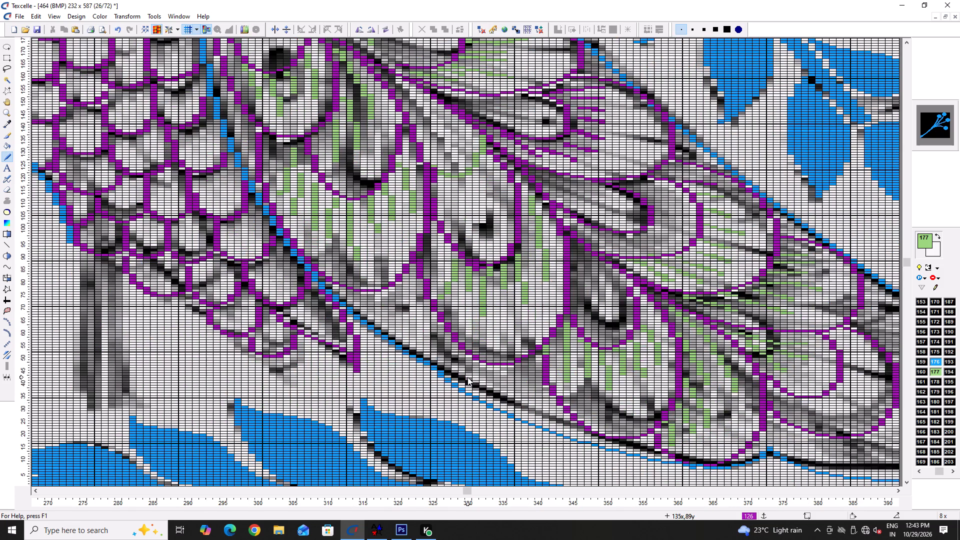
ctrl+scroll(402, 323, down, 3)
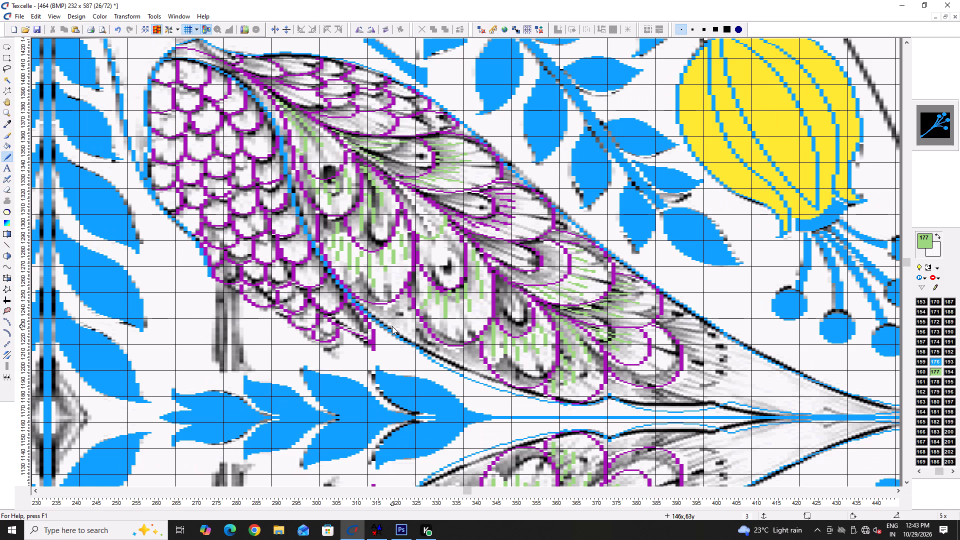
key(x)
ctrl+scroll(313, 105, up, 4)
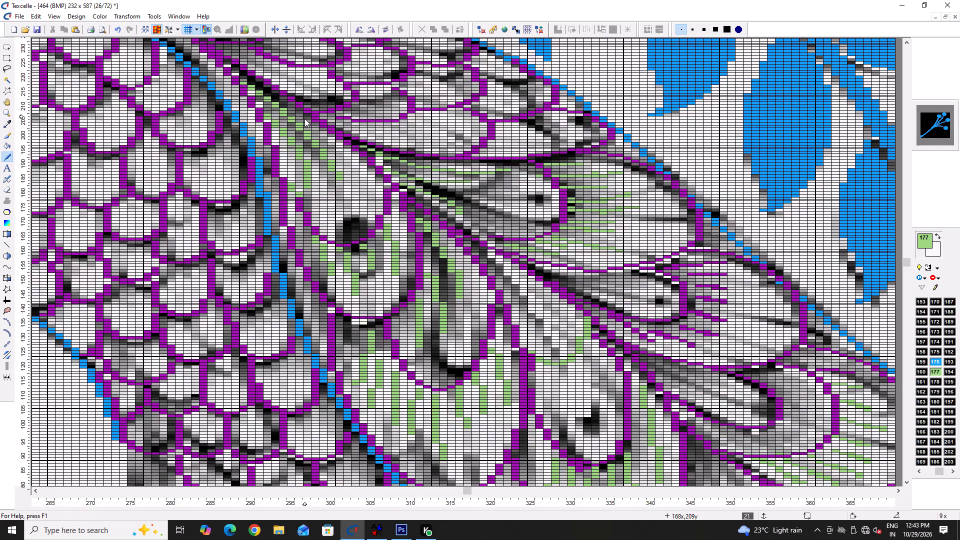
ctrl+scroll(299, 175, up, 3)
ctrl+scroll(281, 198, down, 5)
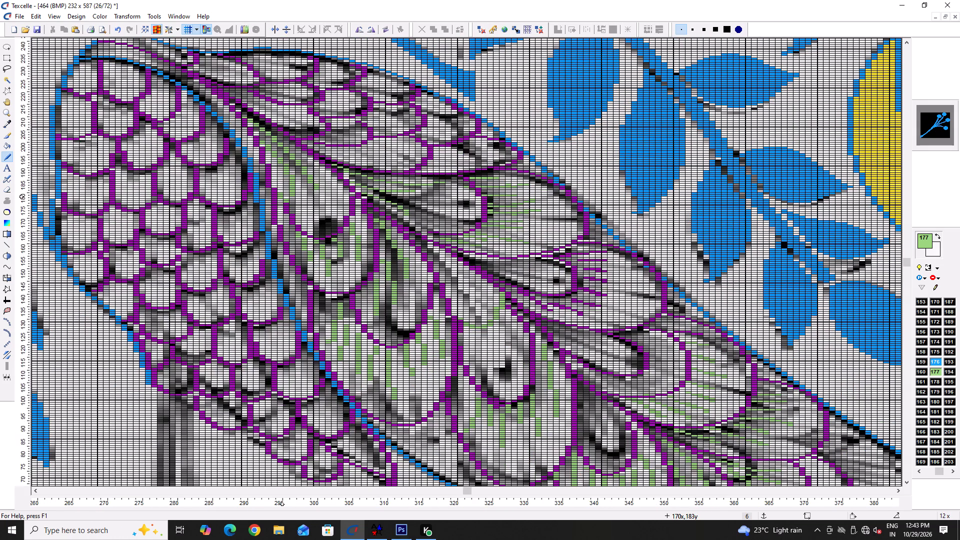
scroll(169, 279, down, 3)
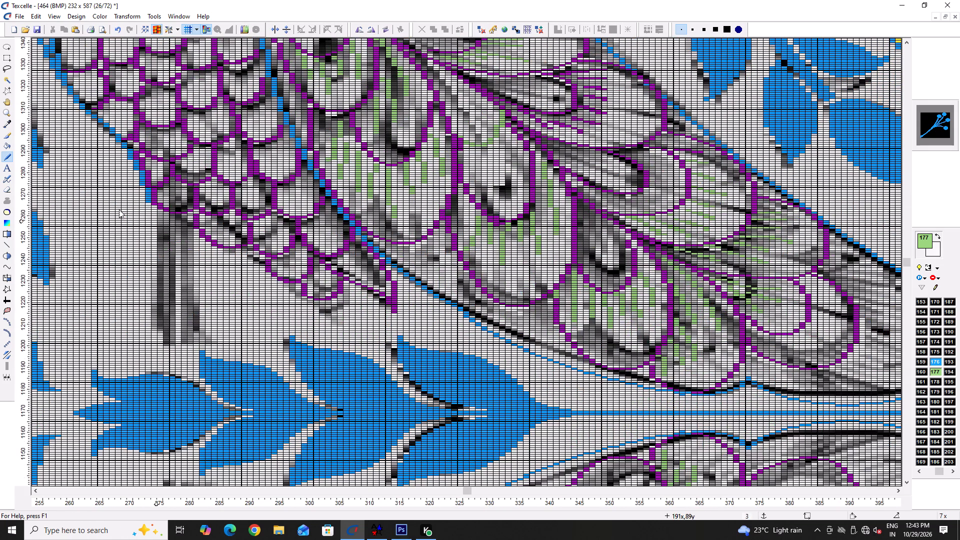
Switch to the outline purple and smooth the edge scale's stepped outline around columns 274–275, rows 94–98.
ctrl+scroll(104, 200, up, 4)
key(space)
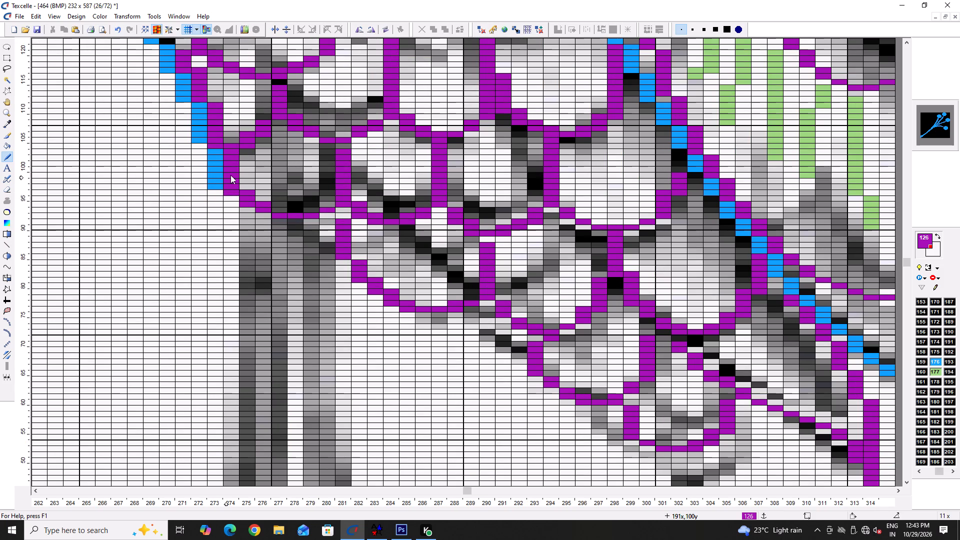
key(shift+space)
ctrl+scroll(227, 179, up, 3)
right_click(223, 175)
right_click(226, 182)
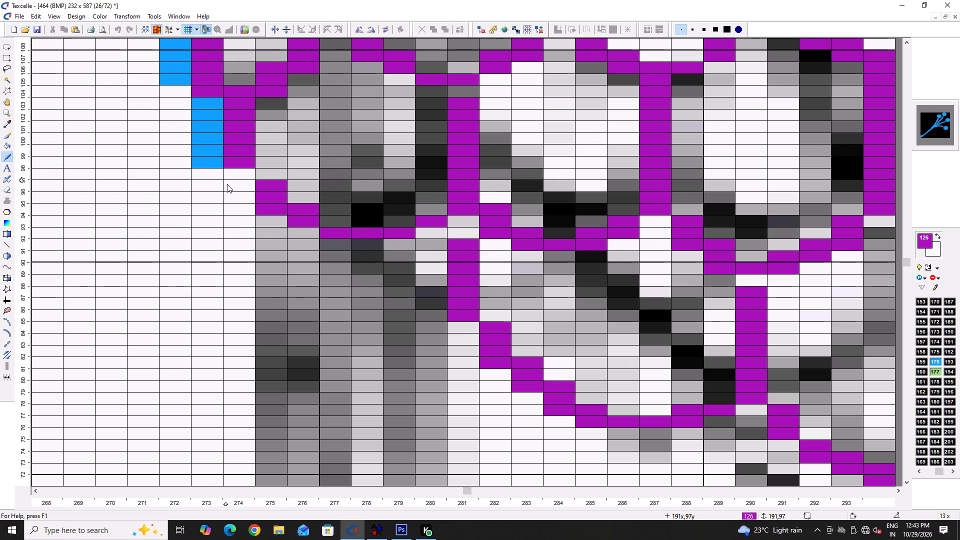
click(264, 181)
drag(267, 174, 267, 179)
right_click(265, 200)
right_click(264, 203)
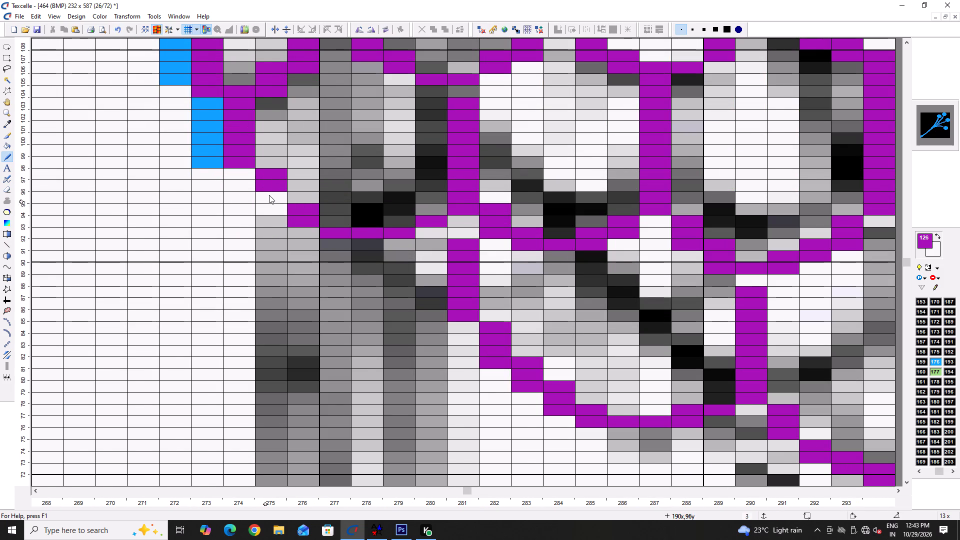
click(269, 195)
Erase the extra purple corner pixels from the lower scale's outline around columns 283–285, rows 77–81.
ctrl+scroll(279, 208, down, 3)
ctrl+scroll(297, 198, up, 3)
ctrl+scroll(350, 231, down, 3)
ctrl+scroll(435, 265, up, 5)
right_click(378, 259)
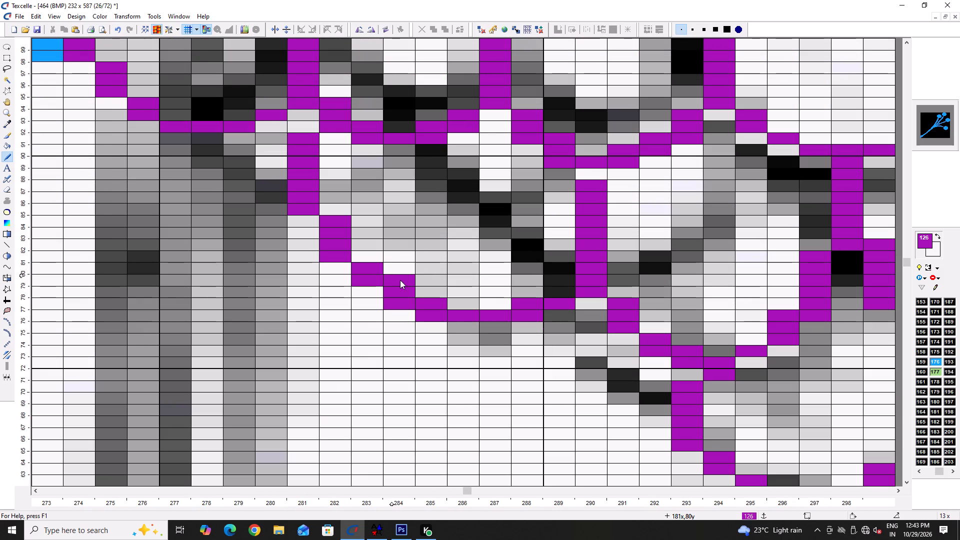
right_click(400, 280)
right_click(431, 302)
Reshape the purple outline joint at the same scale's lower corner into single-pixel steps around columns 288–290, rows 76–80.
ctrl+scroll(321, 275, down, 3)
ctrl+scroll(413, 272, up, 4)
right_click(324, 301)
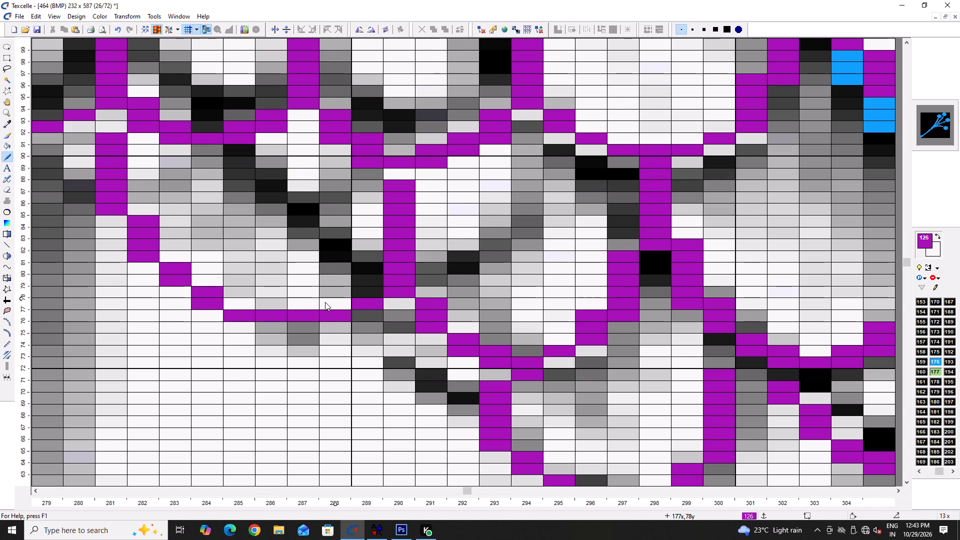
click(383, 288)
right_click(395, 290)
click(347, 303)
right_click(341, 315)
right_click(364, 305)
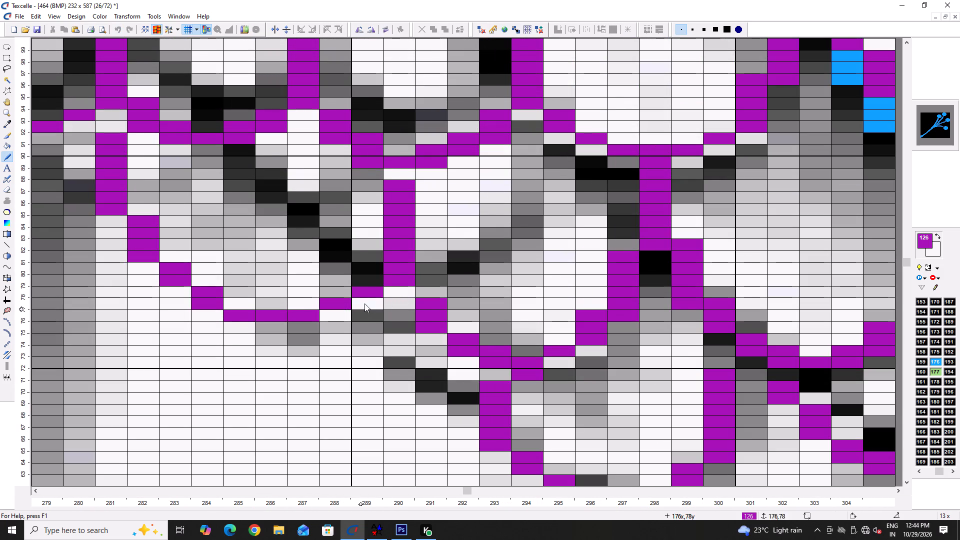
click(381, 272)
right_click(406, 281)
click(366, 276)
right_click(368, 270)
Clean the bottom curve of the adjoining scale's purple outline around columns 296–298, rows 60–61.
ctrl+scroll(368, 270, down, 5)
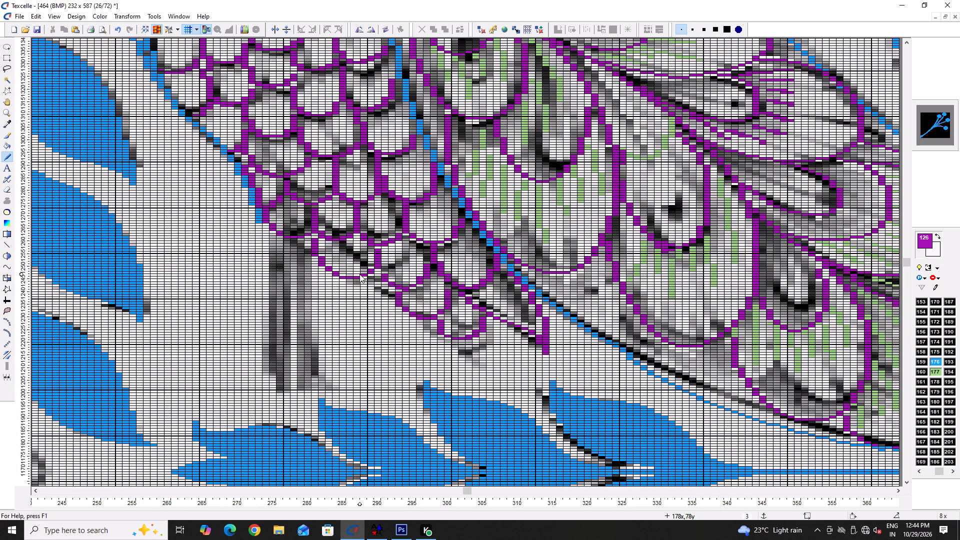
ctrl+scroll(463, 297, up, 2)
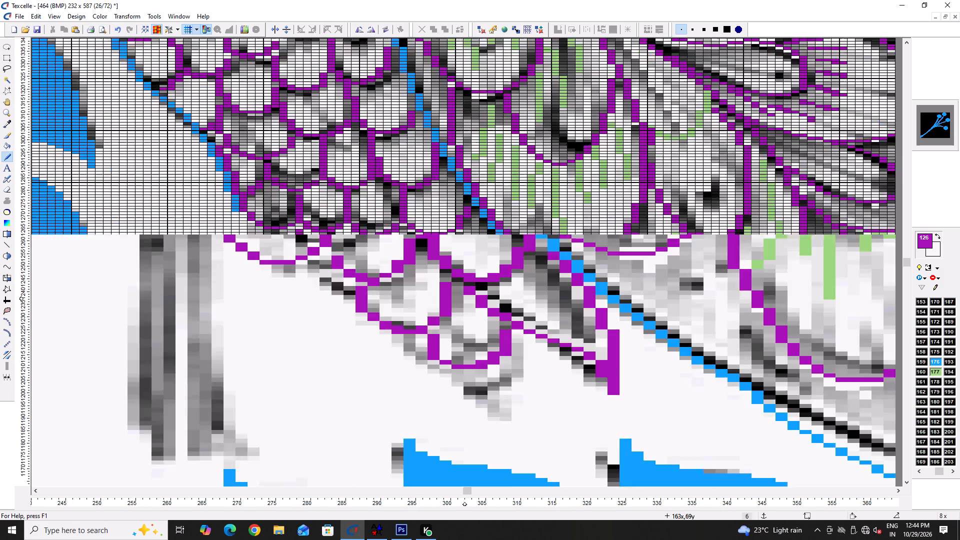
ctrl+scroll(463, 297, up, 3)
right_click(297, 372)
right_click(360, 376)
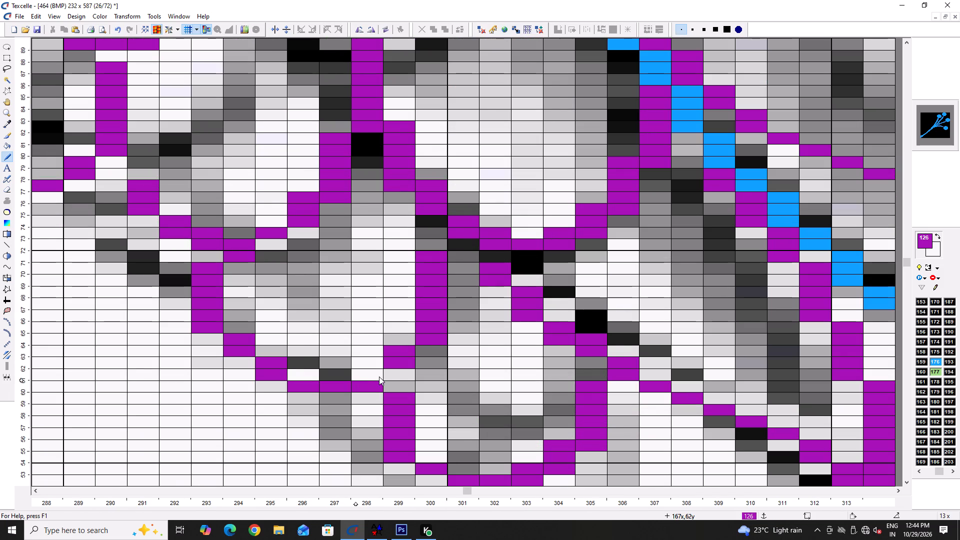
click(379, 376)
right_click(376, 385)
Clean the bottom curve of the lower scale's purple outline into single-pixel steps around columns 299–304, rows 54–56.
ctrl+scroll(329, 333, down, 3)
ctrl+scroll(410, 384, up, 3)
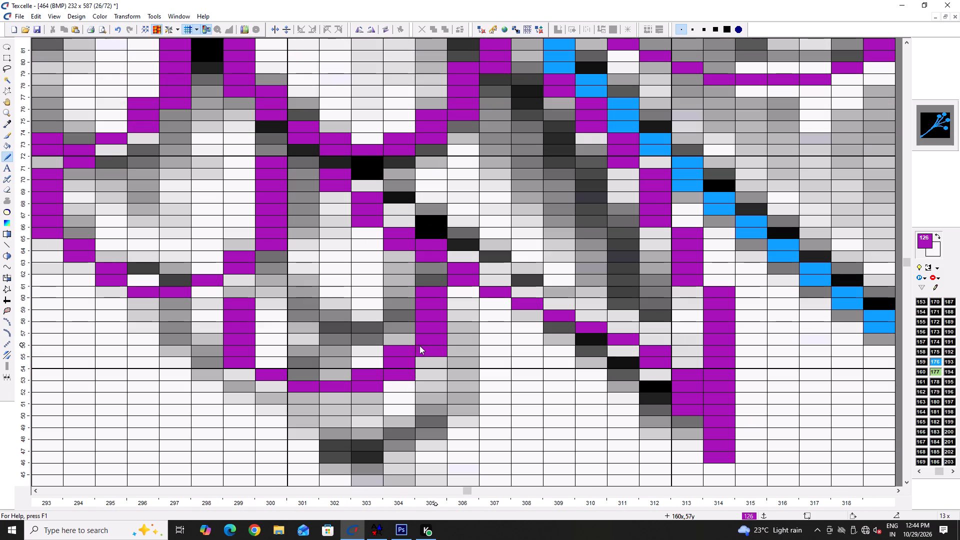
right_click(399, 348)
right_click(366, 370)
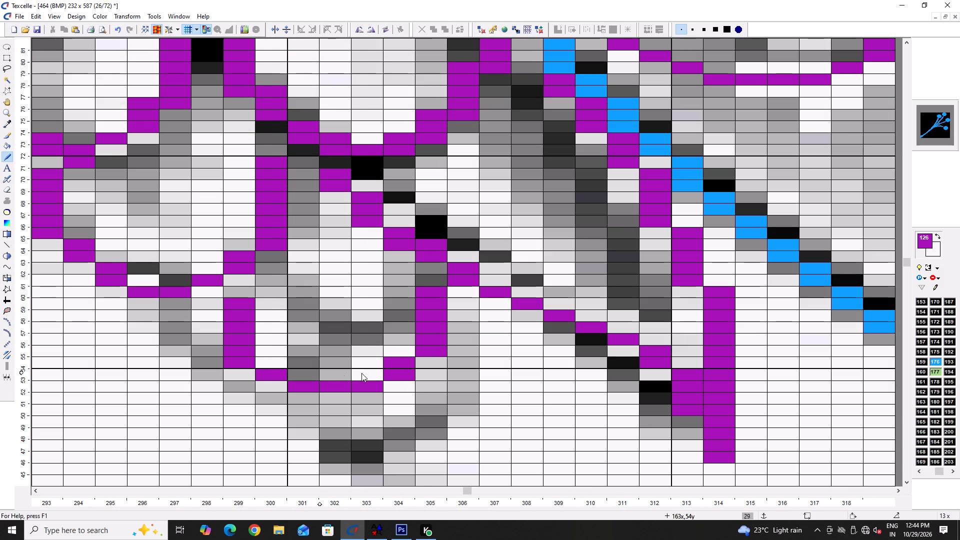
click(271, 363)
right_click(238, 358)
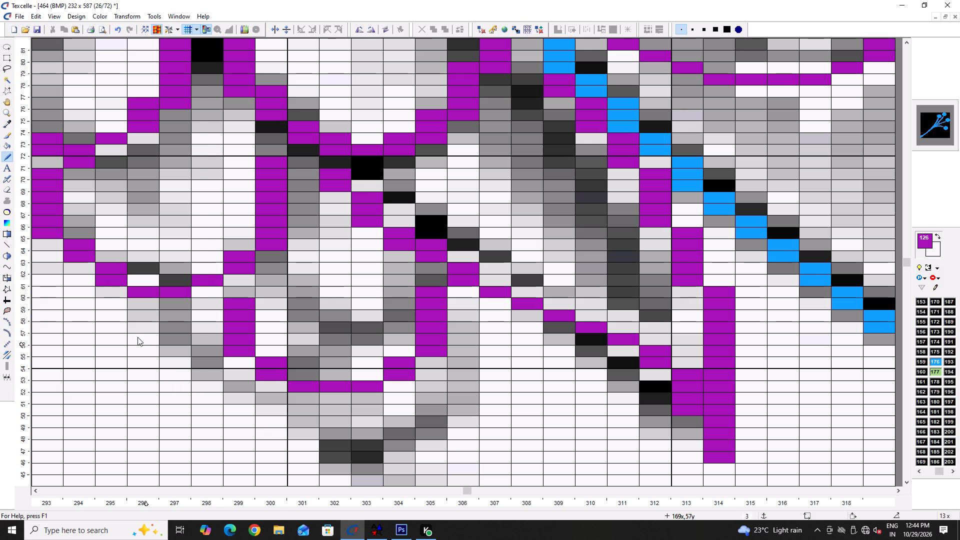
Thin the light green arc inside the eye feather to a clean stepped curve around columns 326–330, rows 123–127.
ctrl+scroll(145, 348, down, 6)
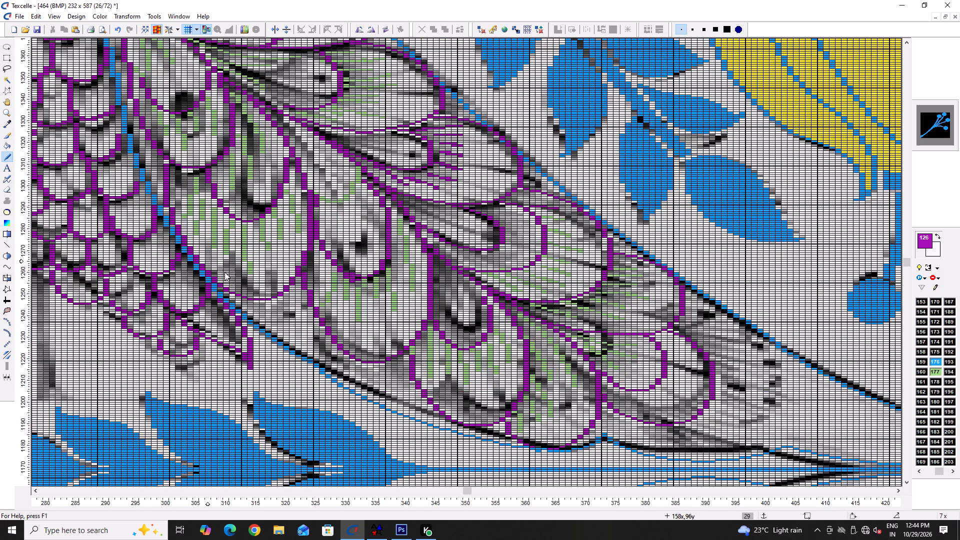
ctrl+scroll(231, 275, down, 1)
ctrl+scroll(323, 222, up, 6)
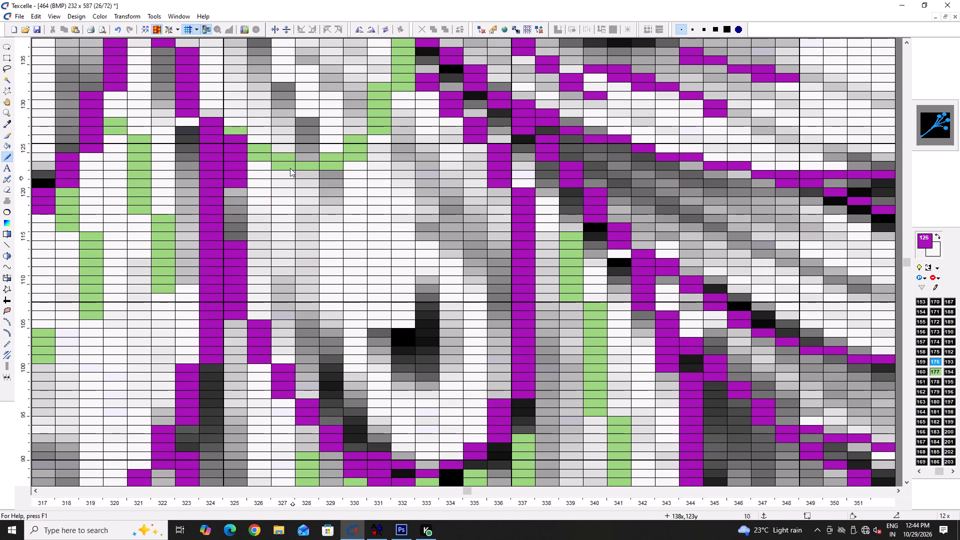
right_click(283, 153)
right_click(352, 142)
right_click(335, 149)
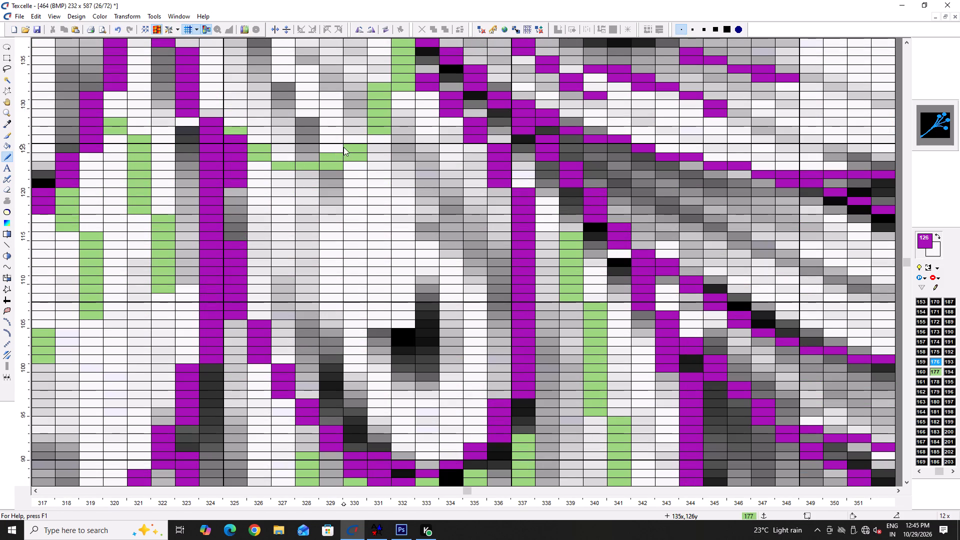
click(360, 137)
right_click(336, 152)
right_click(335, 153)
key(space)
click(356, 143)
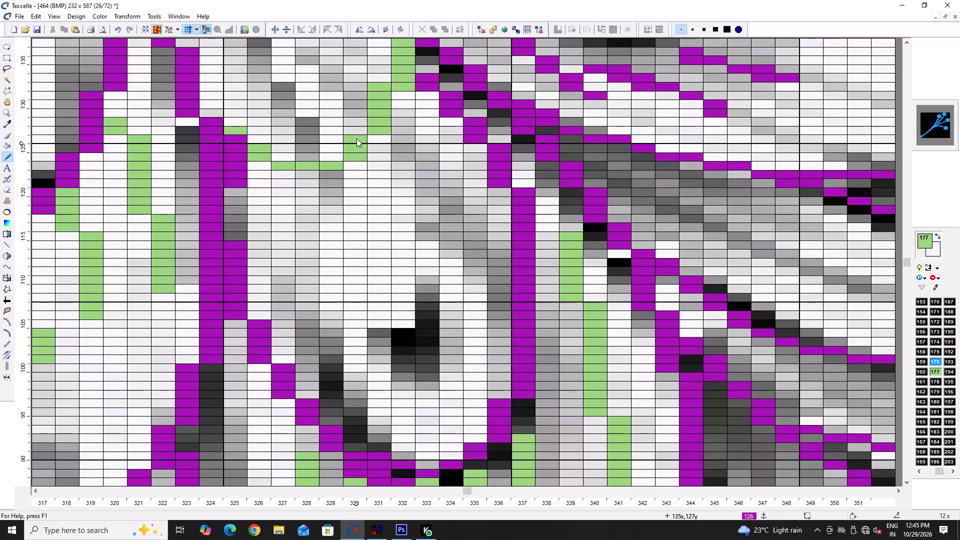
right_click(354, 136)
click(365, 139)
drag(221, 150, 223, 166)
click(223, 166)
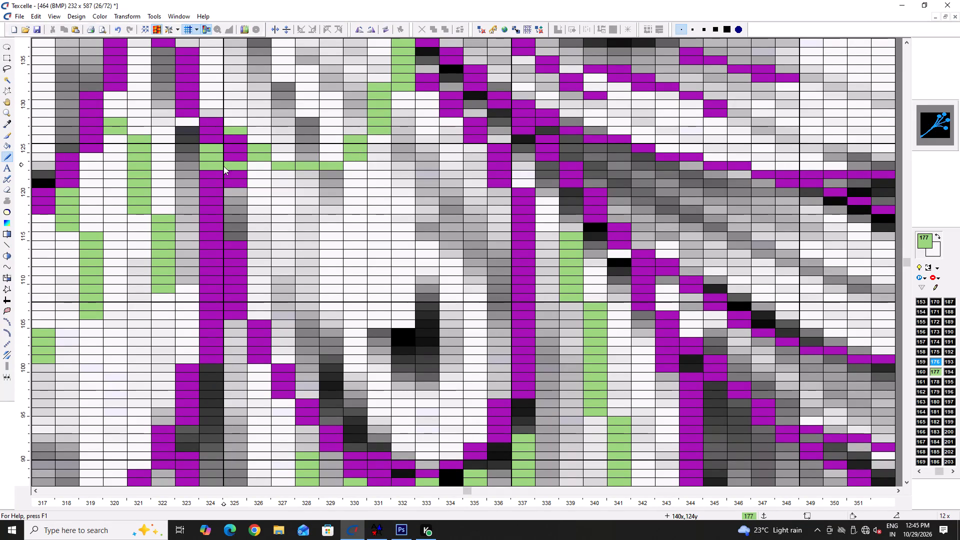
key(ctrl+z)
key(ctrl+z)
Save the design.
key(shift+space)
key(ctrl+s)
key(ctrl+s)
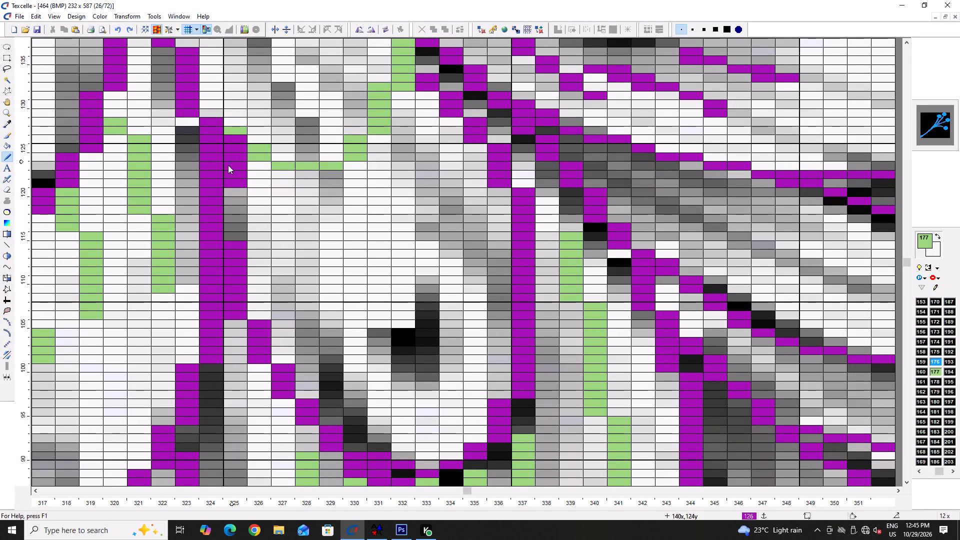
ctrl+scroll(226, 169, down, 10)
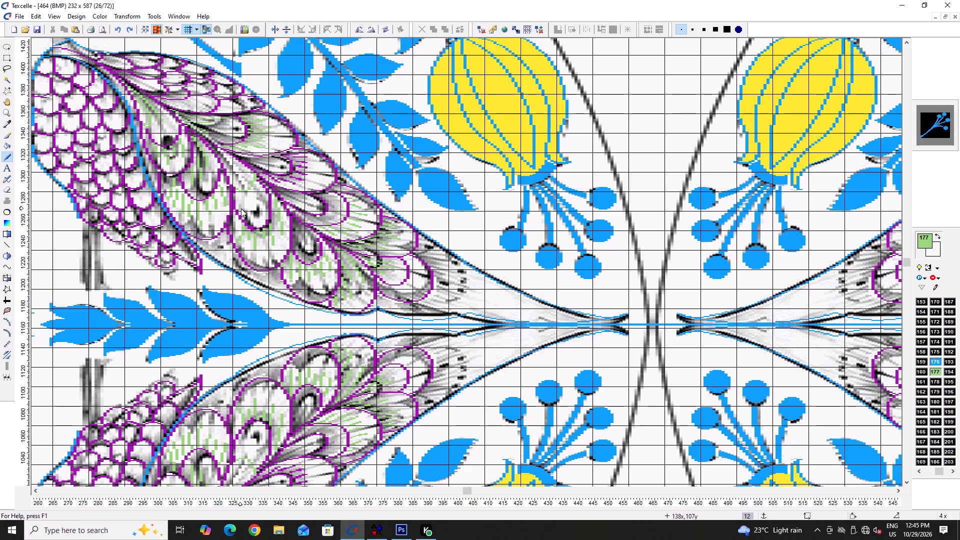
key(ctrl+s)
key(ctrl+s)
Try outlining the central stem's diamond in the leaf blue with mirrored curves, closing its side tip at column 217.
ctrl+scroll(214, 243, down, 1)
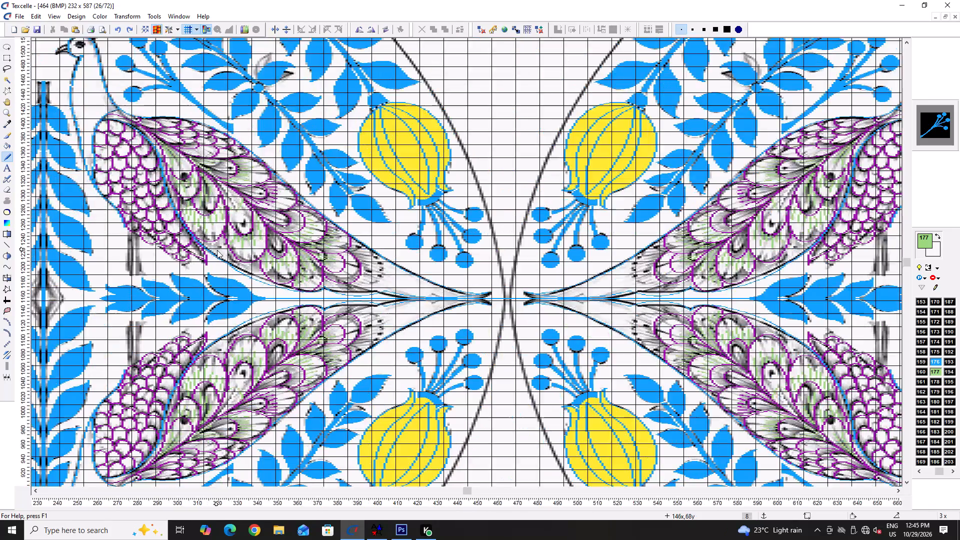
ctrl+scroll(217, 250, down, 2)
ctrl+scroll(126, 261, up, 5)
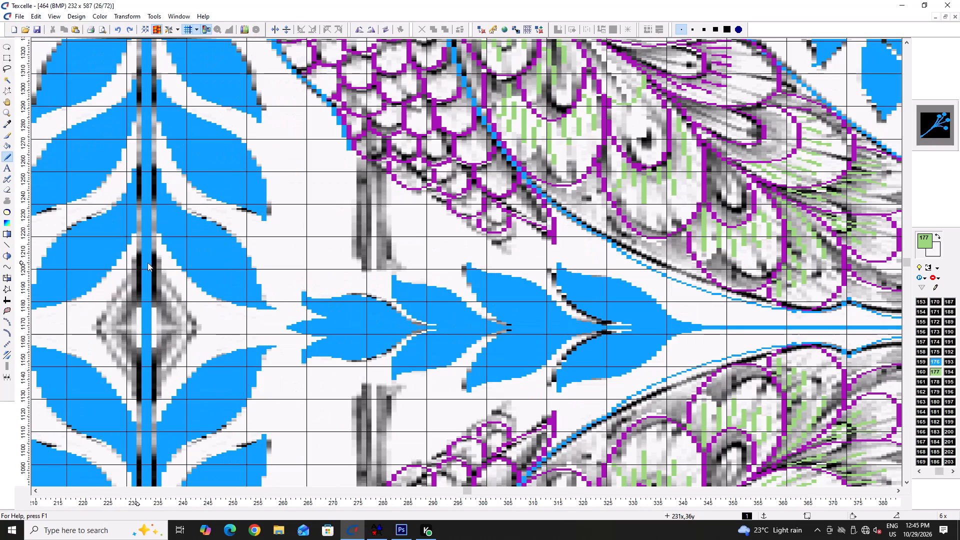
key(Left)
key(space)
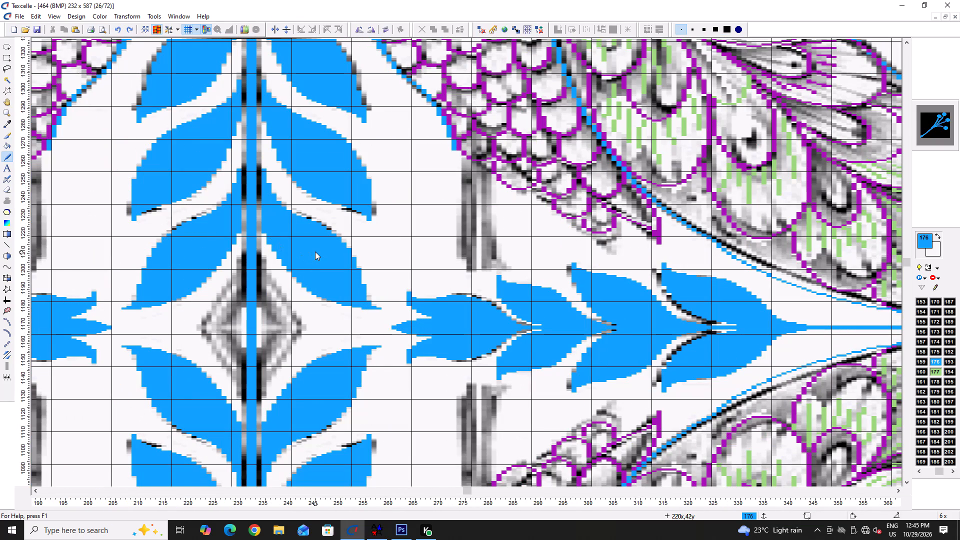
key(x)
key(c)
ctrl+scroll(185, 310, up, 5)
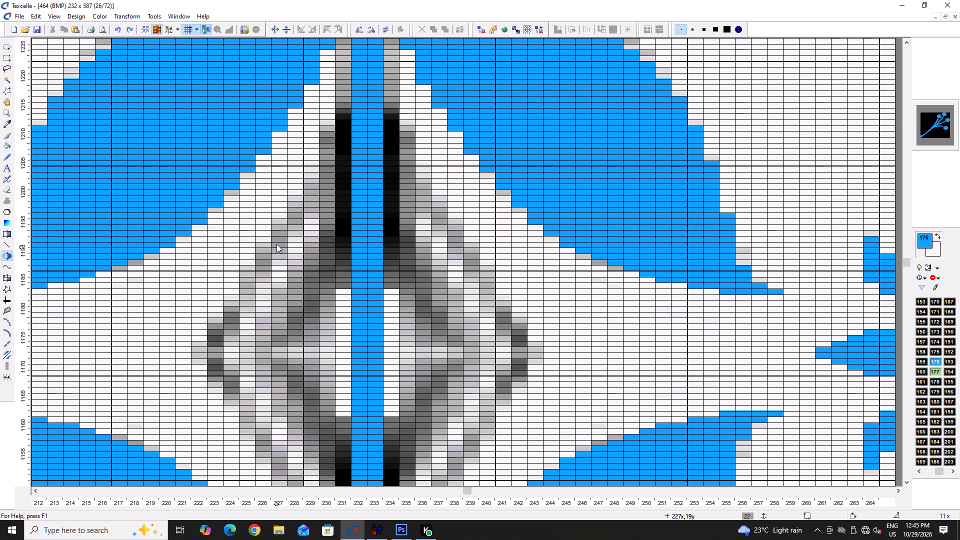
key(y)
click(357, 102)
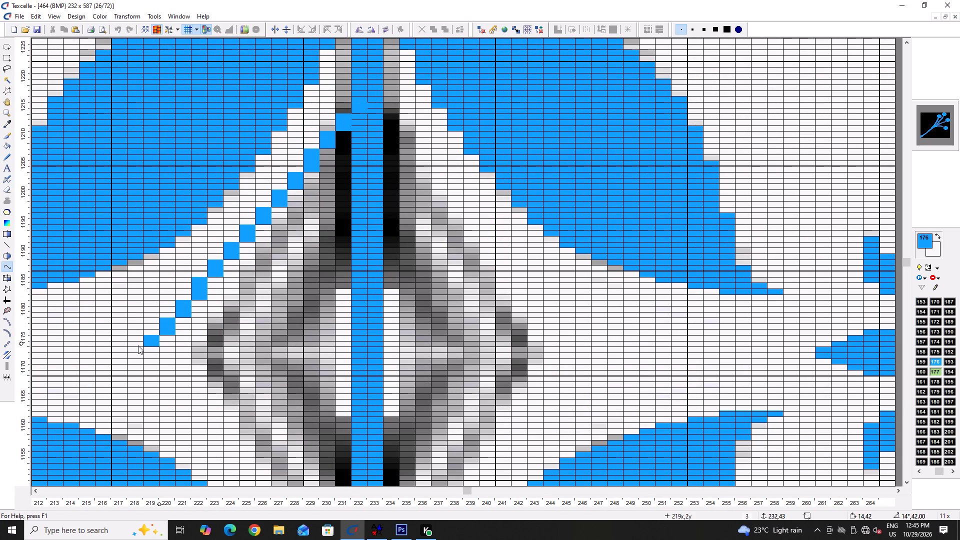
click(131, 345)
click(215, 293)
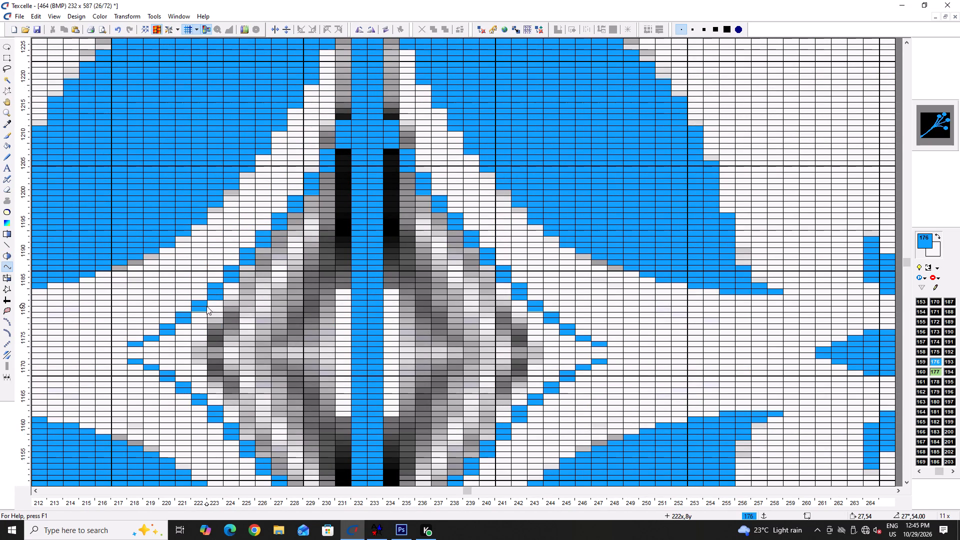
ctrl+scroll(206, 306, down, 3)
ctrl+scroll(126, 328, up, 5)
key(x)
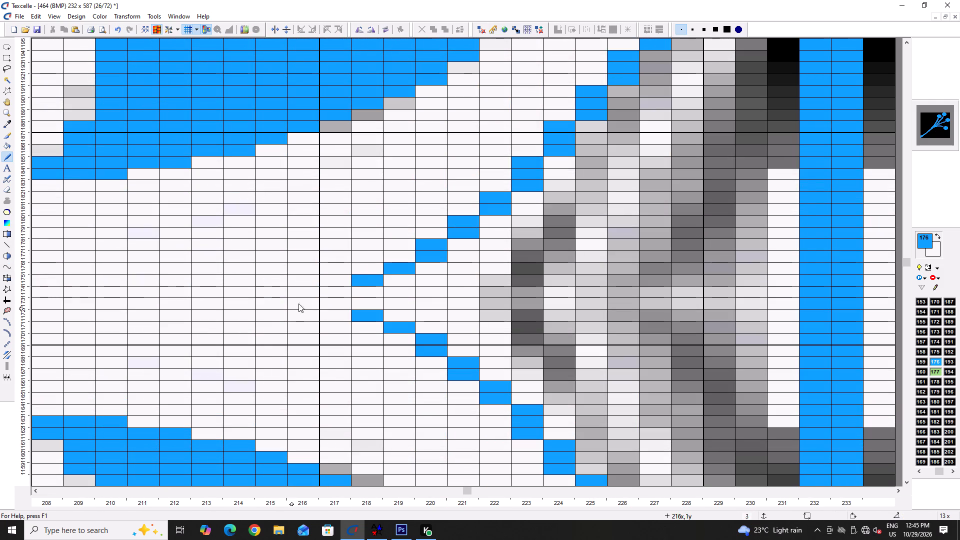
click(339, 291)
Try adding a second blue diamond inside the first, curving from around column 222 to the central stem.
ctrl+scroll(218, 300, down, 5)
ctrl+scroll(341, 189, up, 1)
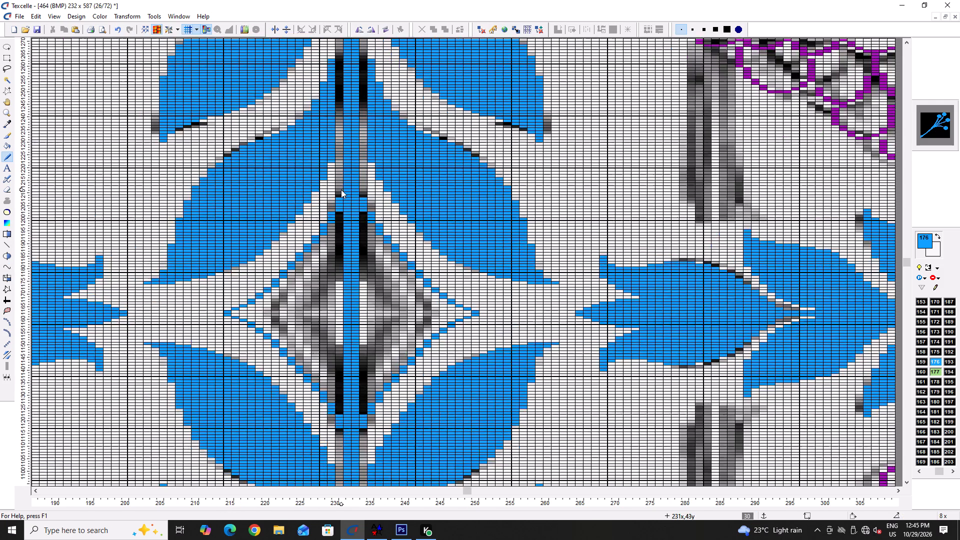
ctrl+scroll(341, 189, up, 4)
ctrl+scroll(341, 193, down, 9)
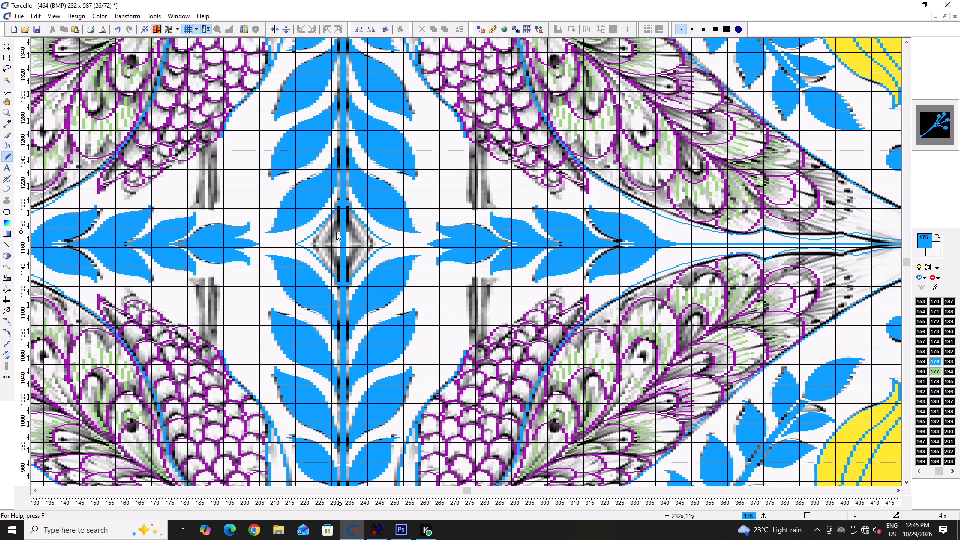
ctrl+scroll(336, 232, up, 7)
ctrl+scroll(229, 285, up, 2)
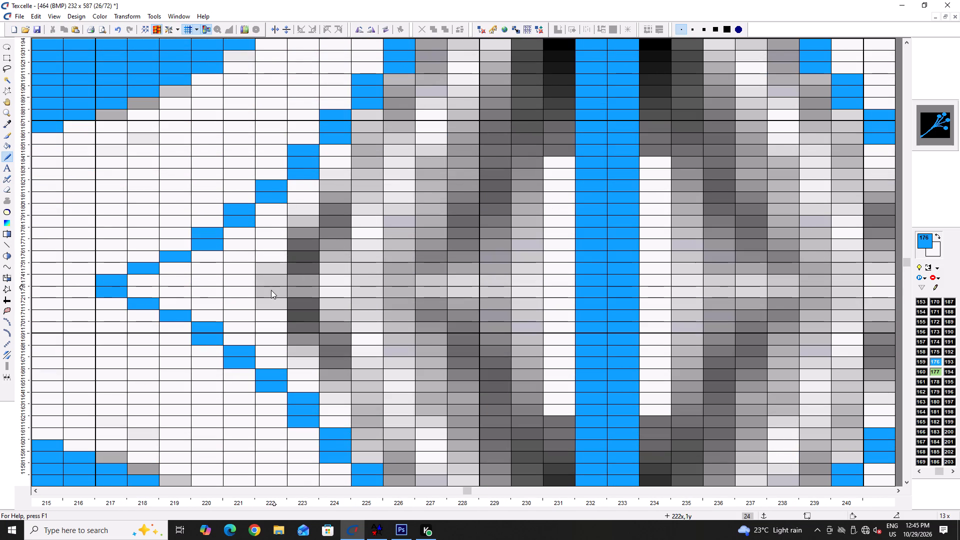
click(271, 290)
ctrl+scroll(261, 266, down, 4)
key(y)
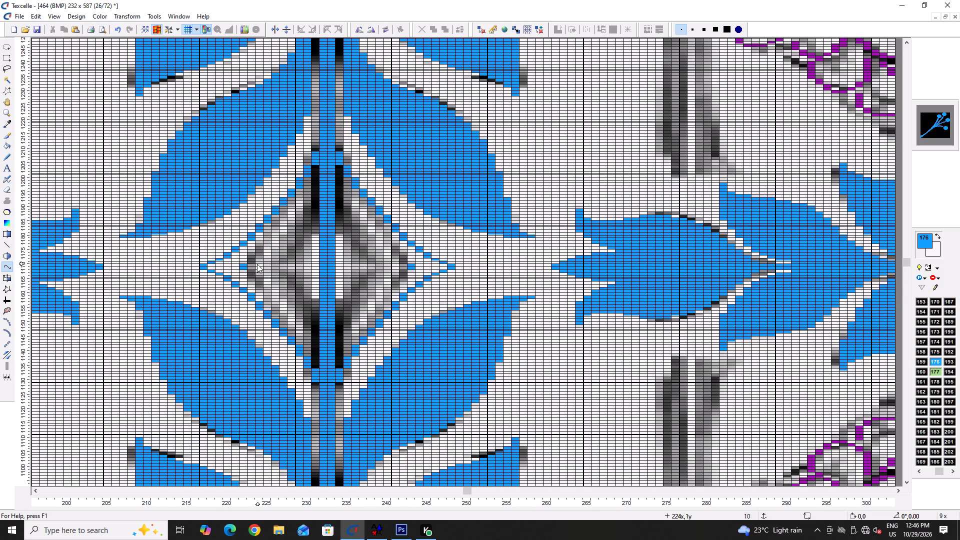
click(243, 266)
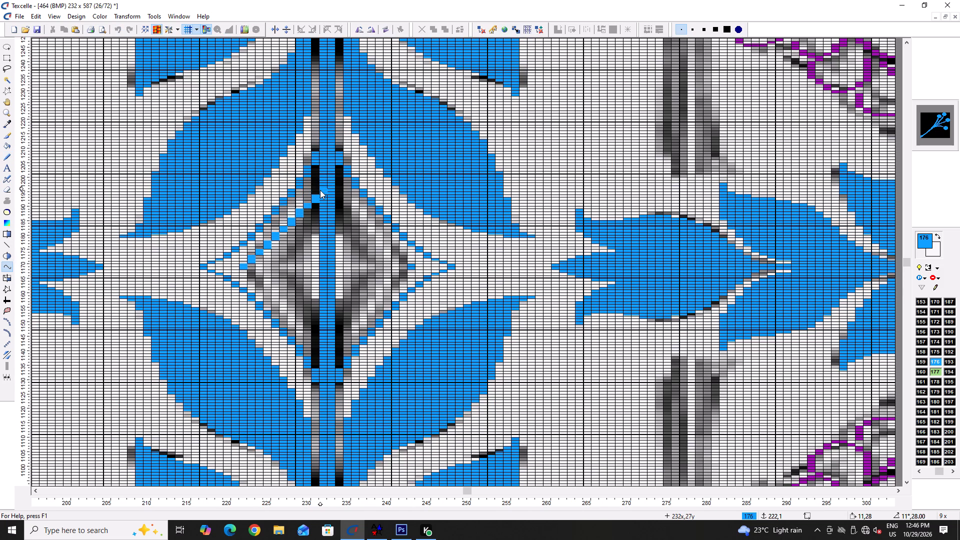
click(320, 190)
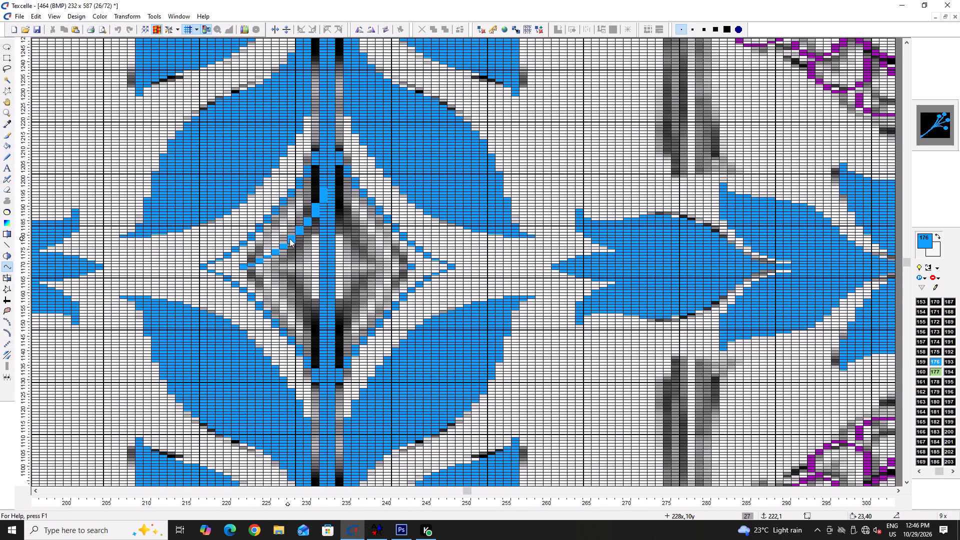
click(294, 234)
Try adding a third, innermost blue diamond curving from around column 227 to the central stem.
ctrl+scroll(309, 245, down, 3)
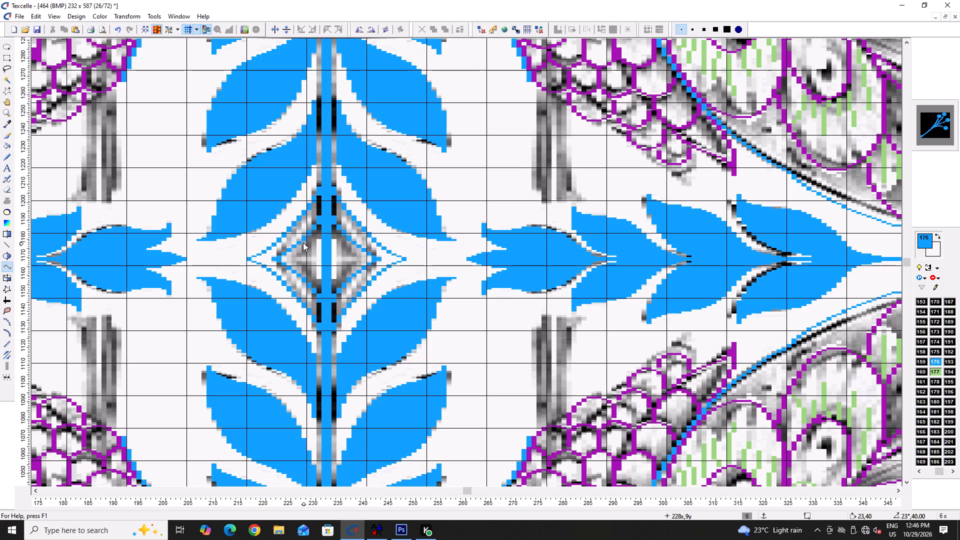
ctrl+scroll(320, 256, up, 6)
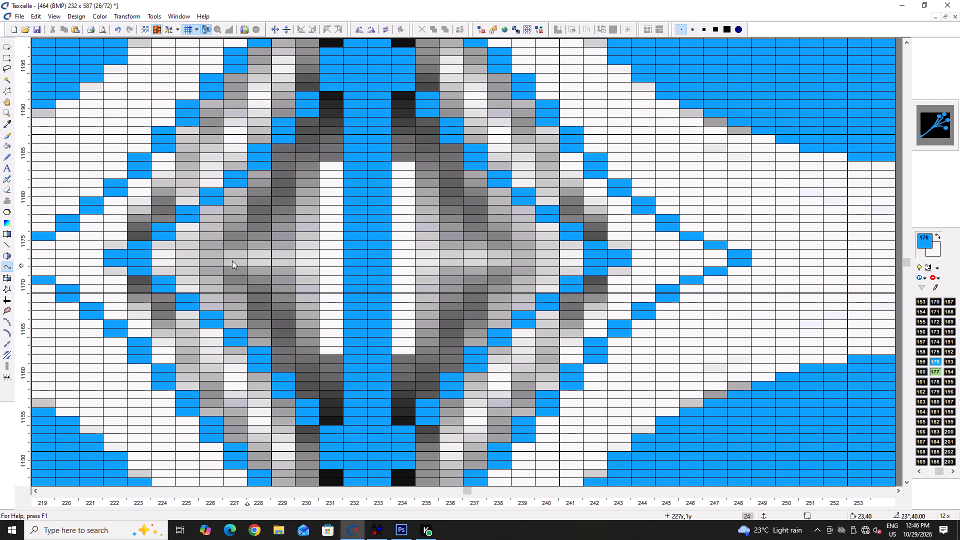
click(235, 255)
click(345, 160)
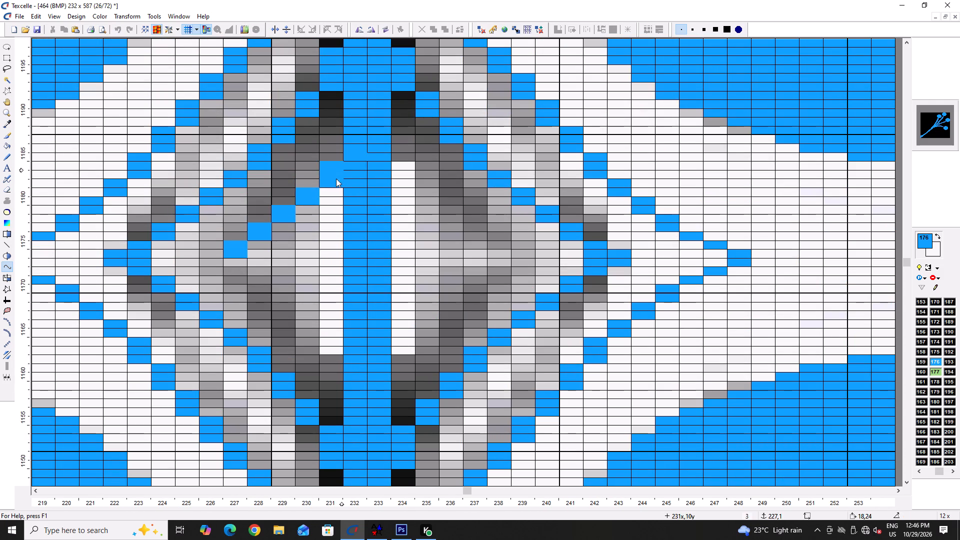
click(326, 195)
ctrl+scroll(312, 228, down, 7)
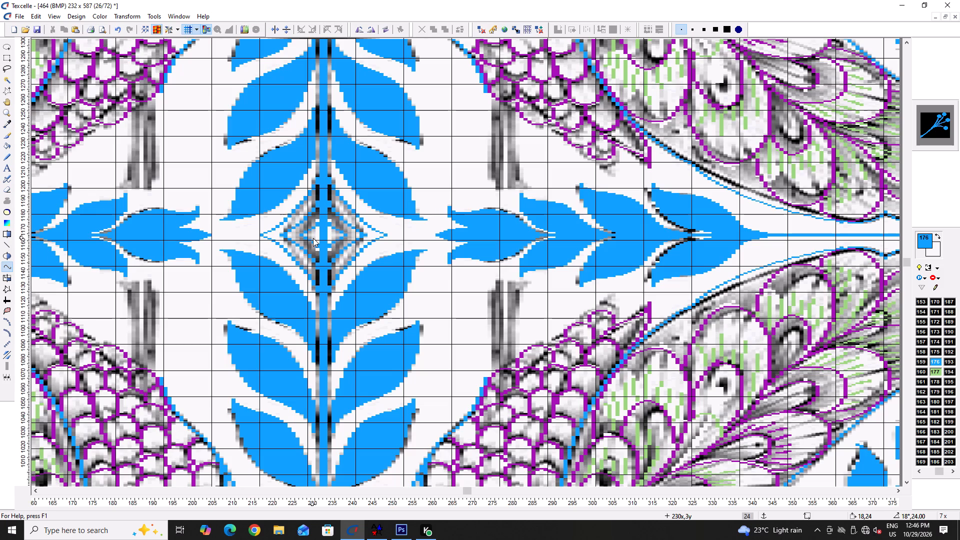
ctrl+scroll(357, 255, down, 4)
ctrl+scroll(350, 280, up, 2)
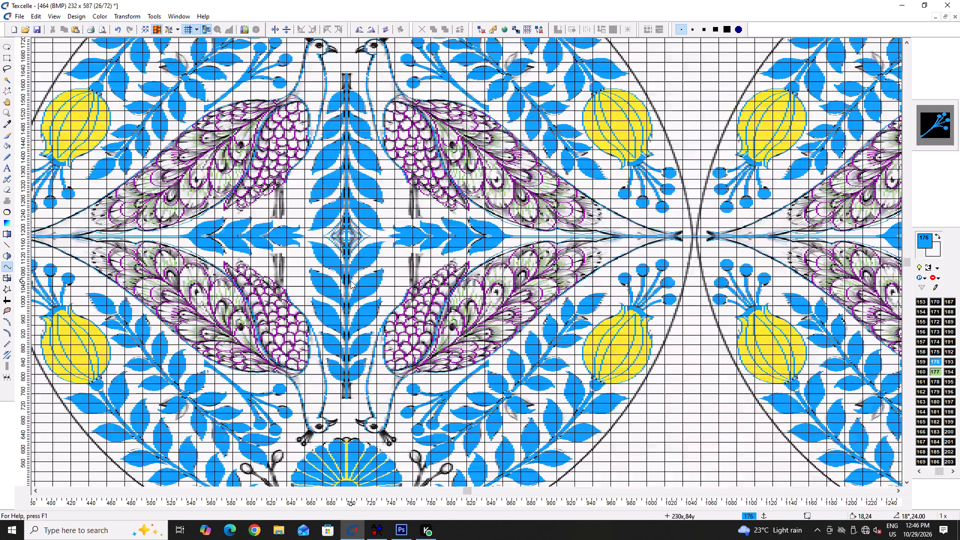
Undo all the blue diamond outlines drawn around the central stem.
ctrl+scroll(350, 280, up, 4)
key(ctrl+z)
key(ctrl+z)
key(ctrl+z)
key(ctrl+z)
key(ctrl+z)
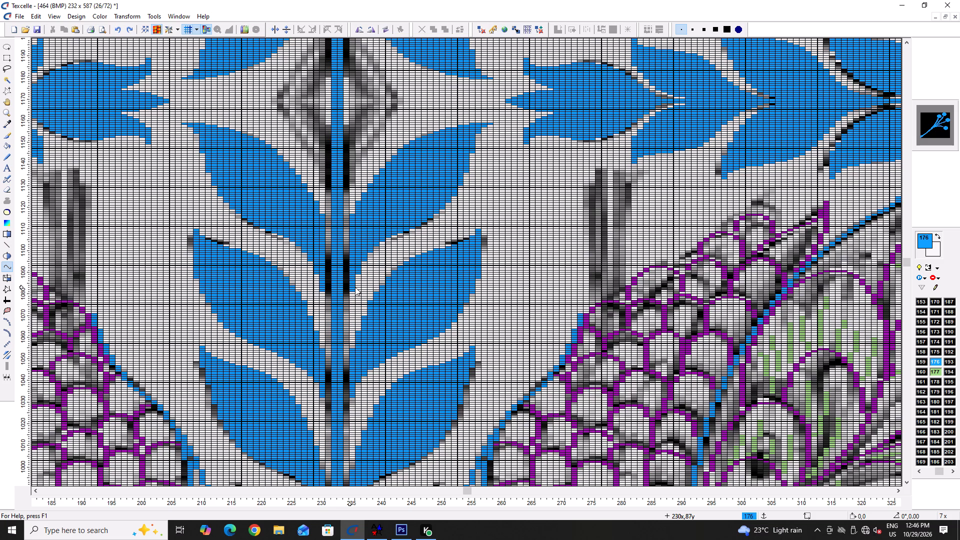
Smooth the blue leaf's stepped inner edge beside the central stem around columns 235–238, rows 1005–1028, by adding leaf-blue pixels.
scroll(352, 284, down, 1)
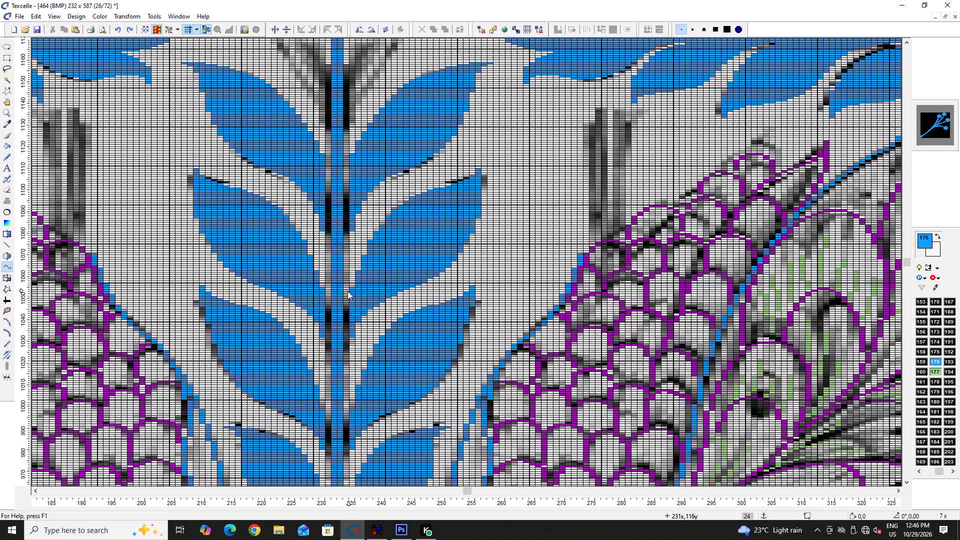
ctrl+scroll(453, 319, up, 3)
key(space)
text(x)
scroll(336, 336, down, 2)
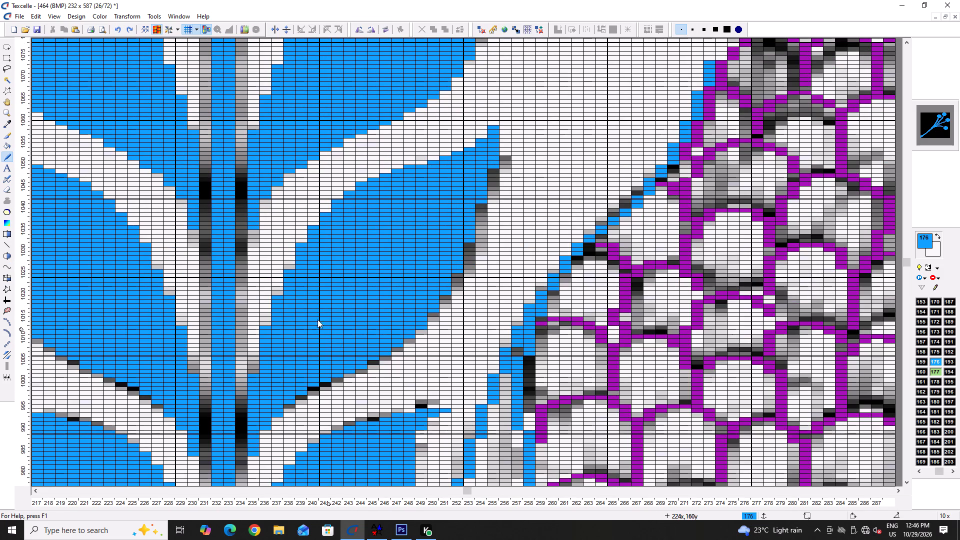
ctrl+scroll(267, 336, up, 1)
drag(251, 371, 253, 380)
double_click(253, 380)
click(252, 386)
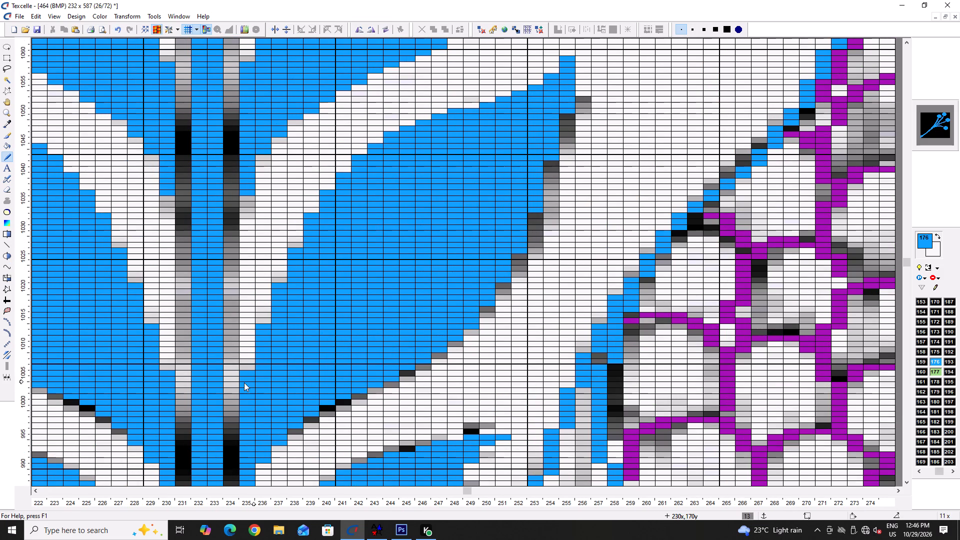
click(249, 364)
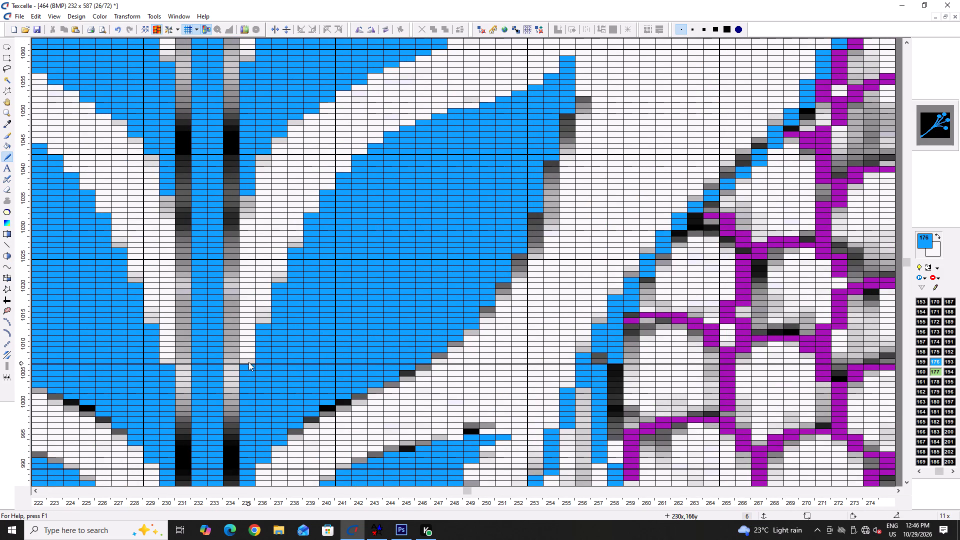
click(251, 360)
click(263, 320)
click(265, 315)
click(282, 278)
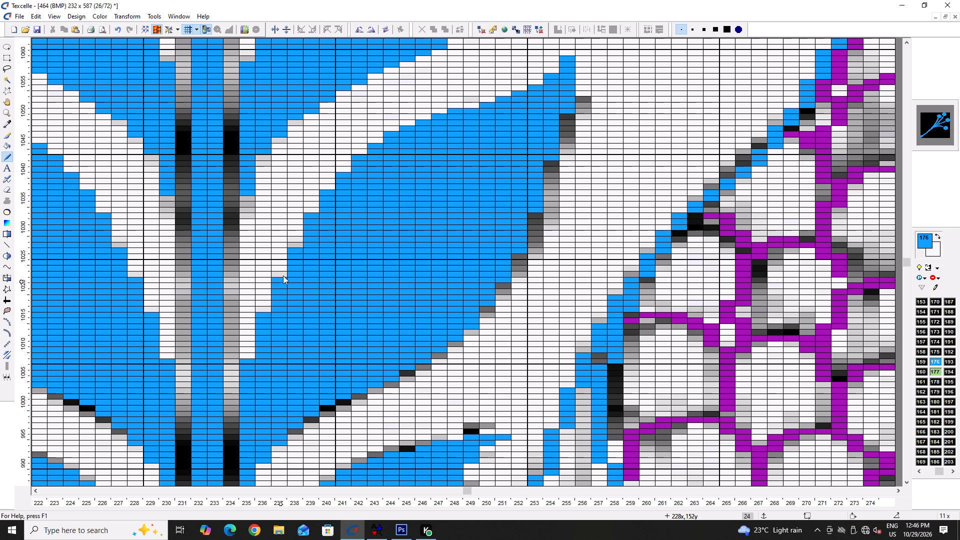
click(295, 244)
click(277, 274)
click(297, 237)
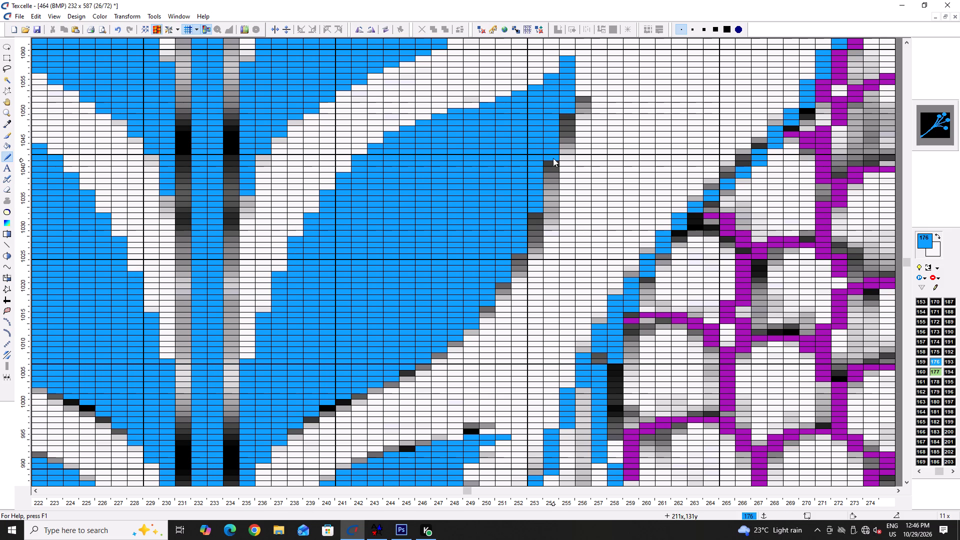
Cover the grey pixels along the blue leaf's outer edge with leaf blue at columns 254–255, rows 1036–1049.
drag(553, 158, 552, 184)
drag(563, 109, 561, 143)
click(561, 143)
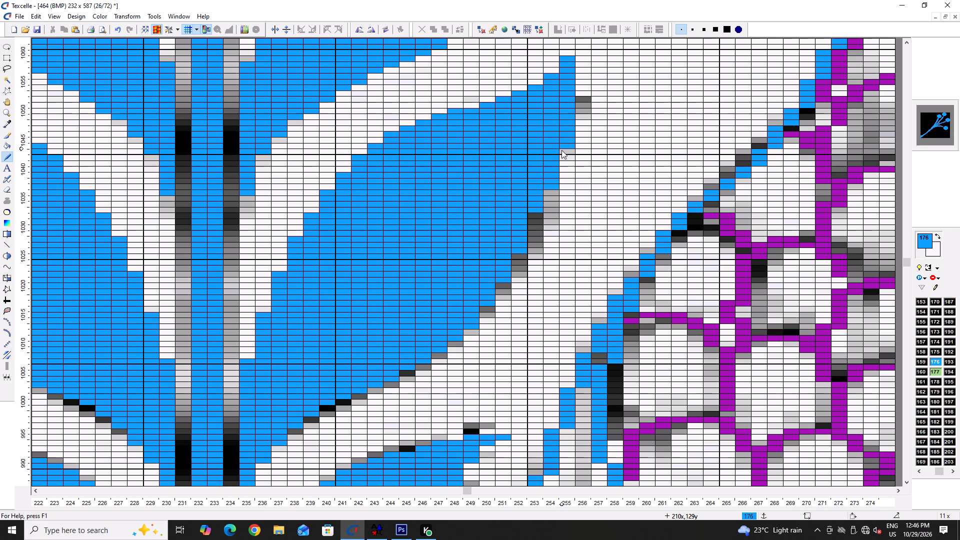
Extend the same leaf's base beside the central stem with leaf-blue steps across columns 235–239, rows 979–998.
scroll(305, 417, down, 2)
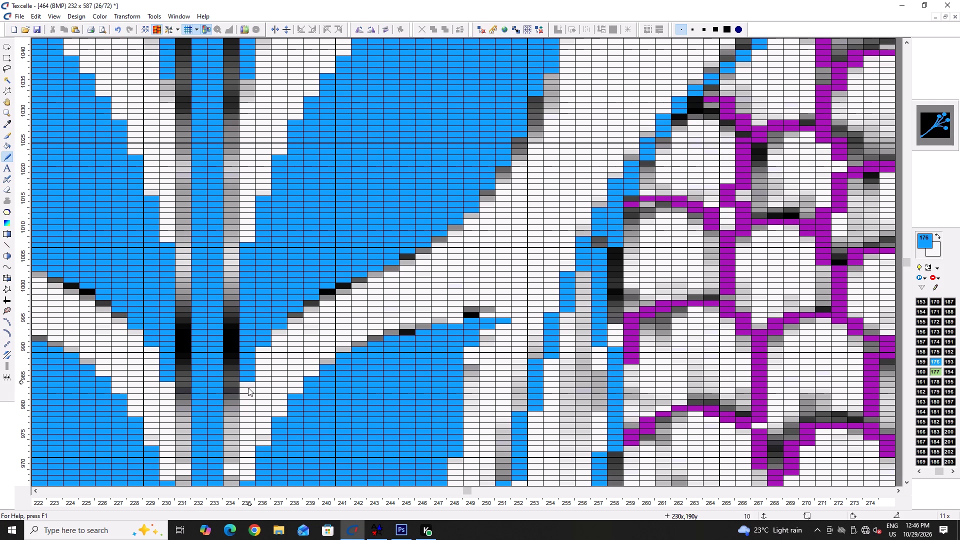
drag(247, 392, 244, 384)
drag(244, 383, 245, 377)
drag(257, 374, 260, 345)
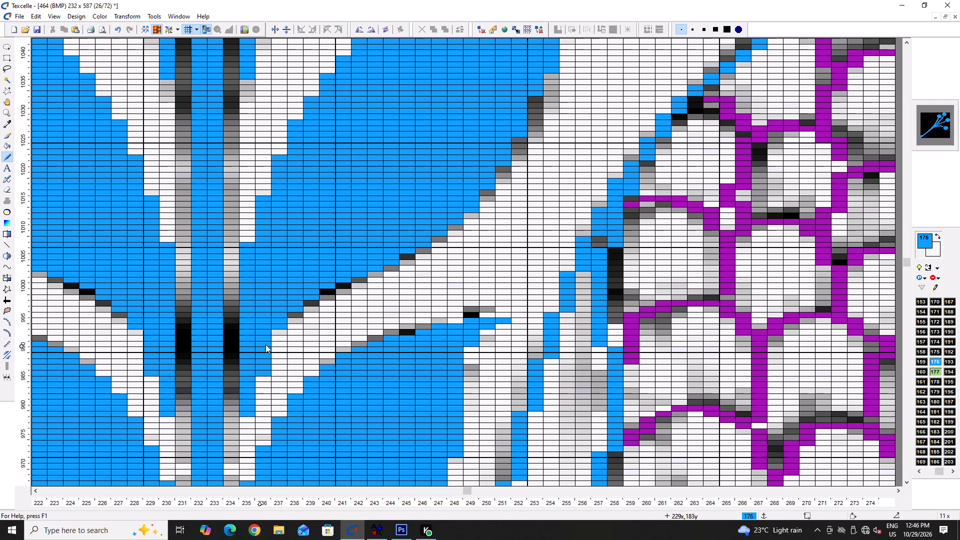
click(273, 348)
drag(273, 348, 278, 331)
click(279, 331)
drag(285, 334, 285, 345)
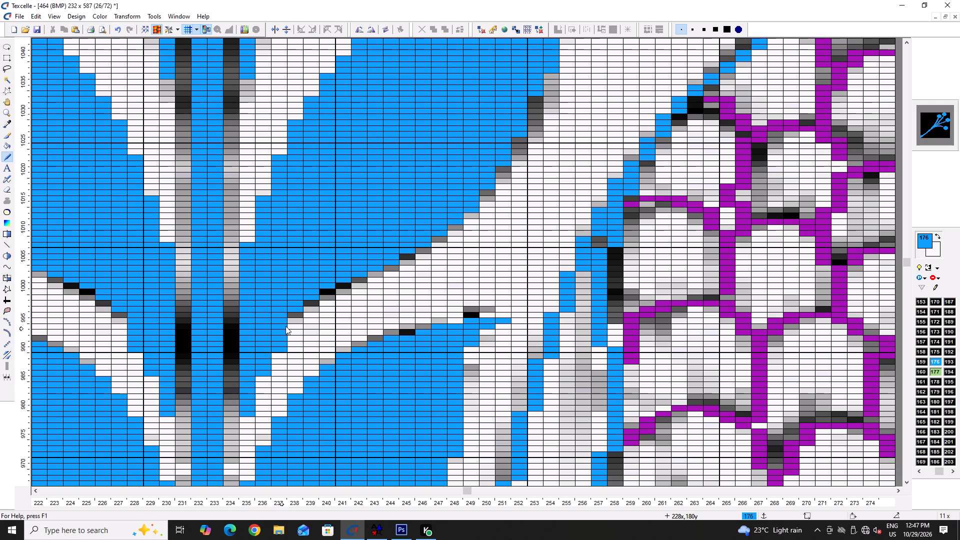
drag(292, 330, 294, 313)
drag(307, 312, 313, 304)
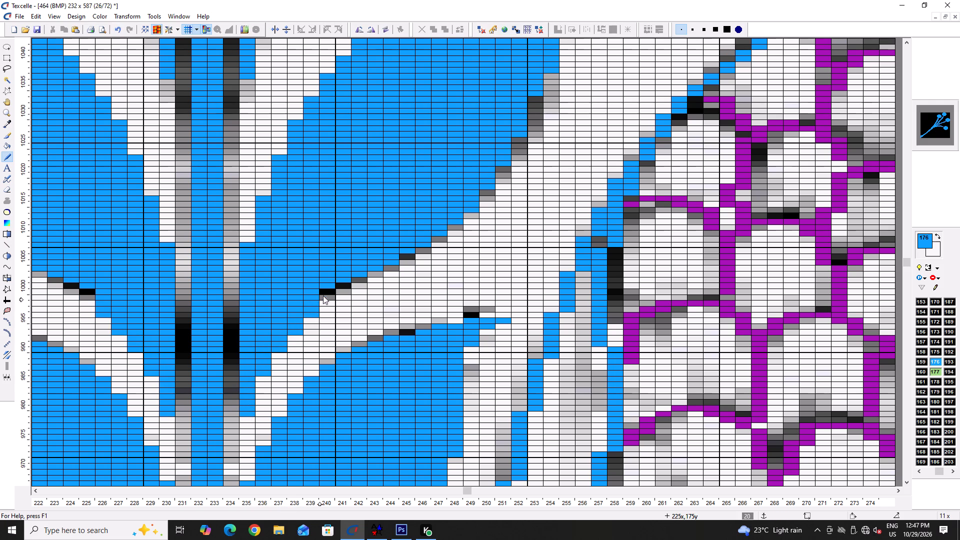
Fill the dark outline pixels along the leaf's lower edge with leaf blue from column 240 to 248, rows 998–1010.
drag(323, 295, 330, 289)
click(330, 289)
click(342, 285)
click(359, 280)
click(374, 275)
click(389, 270)
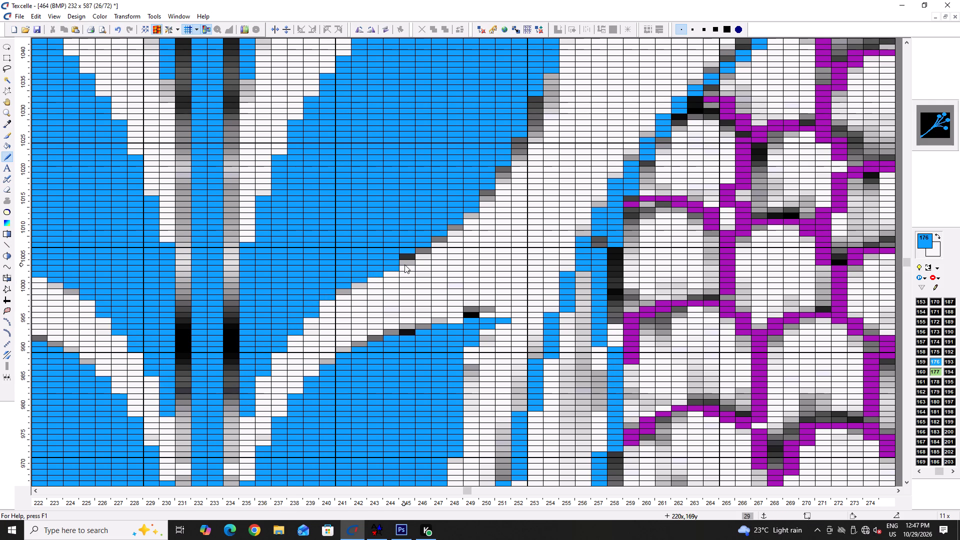
click(404, 264)
click(412, 255)
right_click(412, 259)
right_click(412, 261)
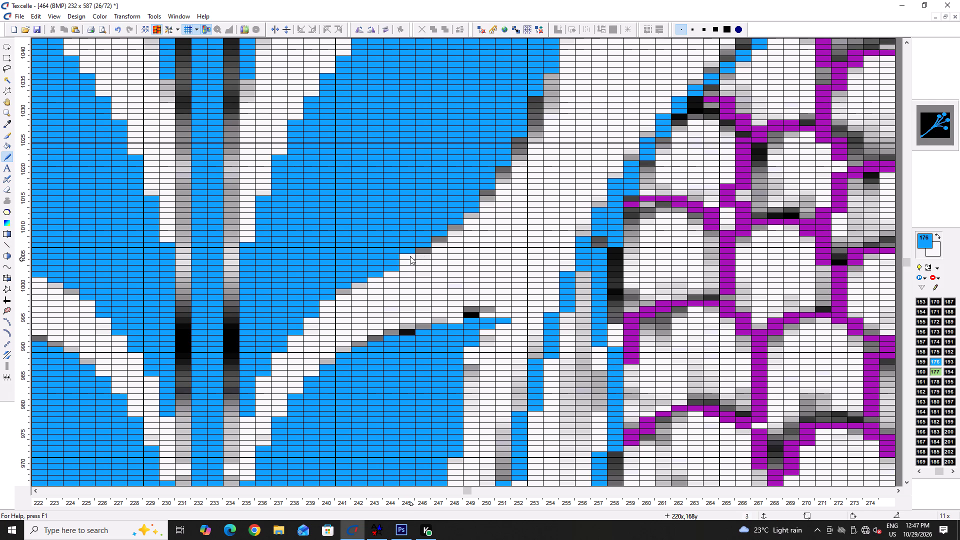
click(410, 256)
click(424, 247)
click(440, 238)
click(452, 230)
click(459, 227)
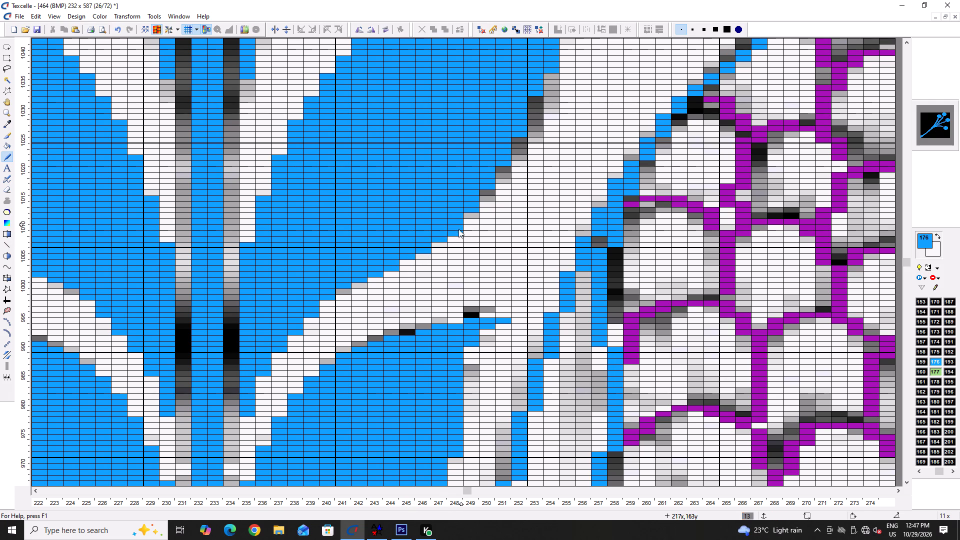
right_click(457, 232)
Replace the grey pixels on the leaf's outer edge with leaf-blue steps from column 249 to 255, rows 1012–1043.
scroll(487, 229, up, 2)
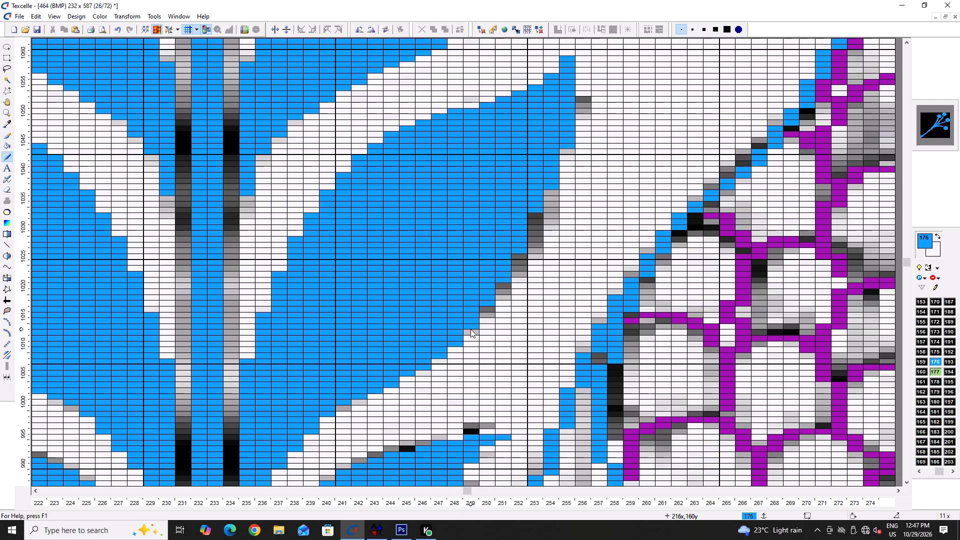
ctrl+scroll(474, 331, up, 1)
click(475, 335)
drag(501, 316, 506, 290)
drag(520, 288, 530, 256)
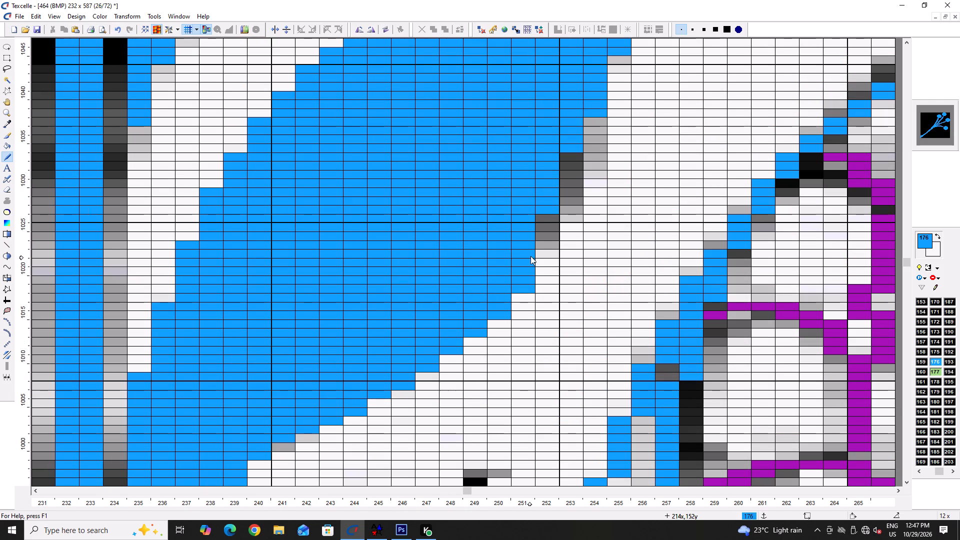
drag(550, 240, 551, 248)
scroll(547, 271, up, 2)
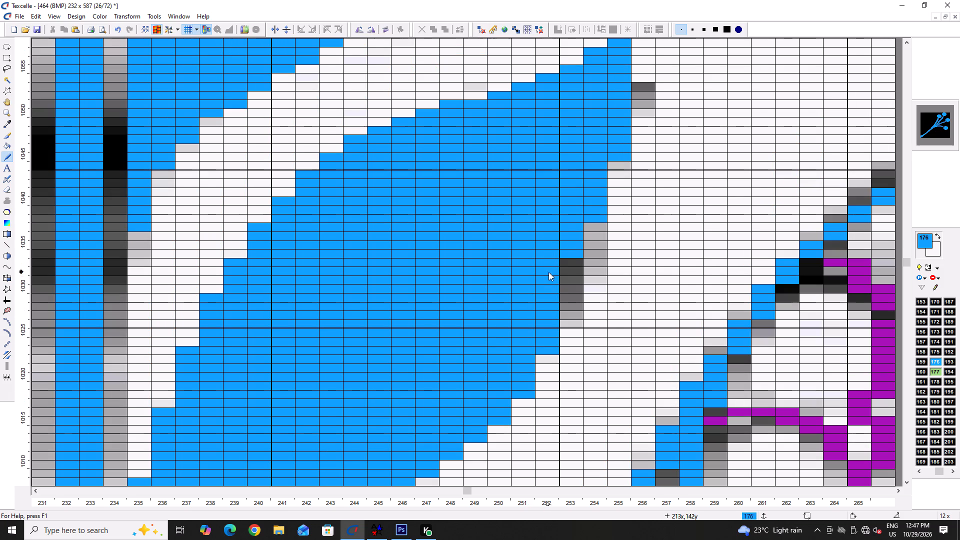
drag(571, 316, 574, 255)
drag(595, 282, 595, 257)
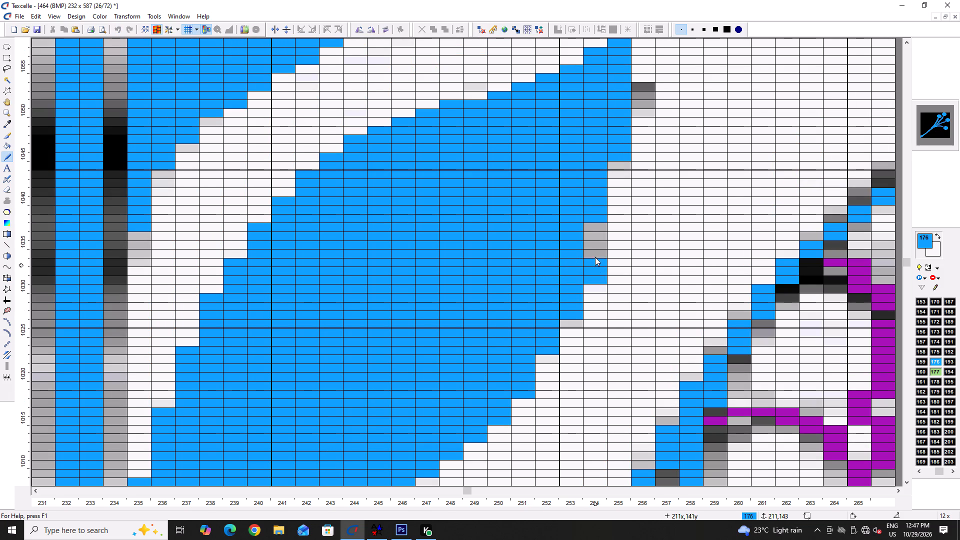
drag(595, 257, 594, 215)
drag(623, 237, 621, 161)
click(621, 161)
scroll(634, 219, up, 2)
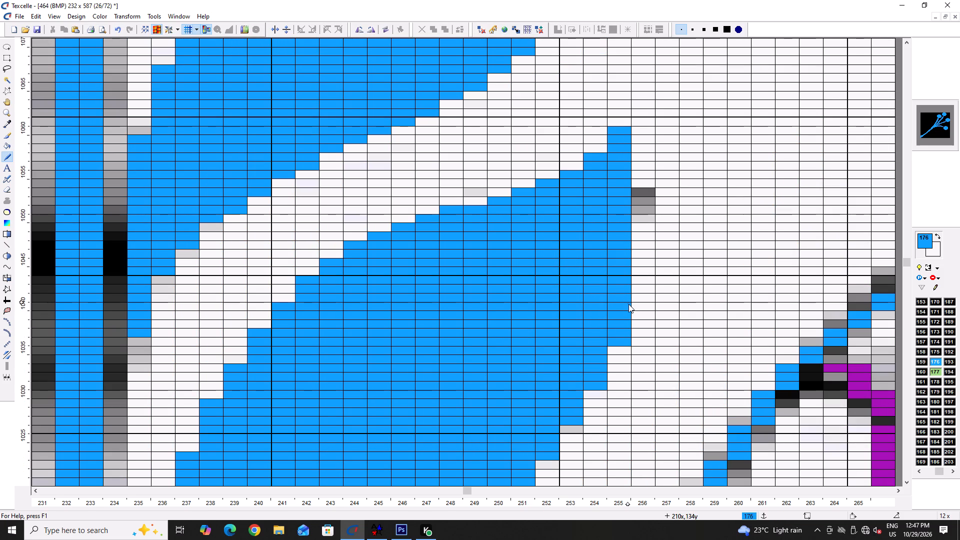
Widen the leaf's outer tip by adding a leaf-blue strip in column 256, about rows 1041–1064.
drag(639, 297, 641, 152)
drag(642, 145, 648, 86)
Even out the stepped inner edge of the next leaf up beside the stem, columns 235–237, rows 1060–1076, with leaf blue.
ctrl+scroll(555, 194, down, 7)
ctrl+scroll(515, 241, up, 3)
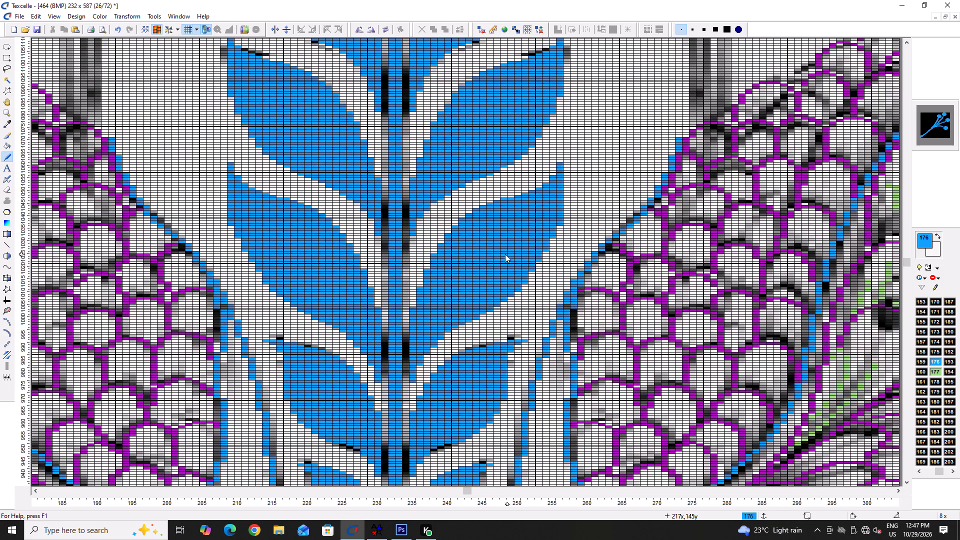
ctrl+scroll(475, 225, up, 2)
drag(373, 359, 375, 370)
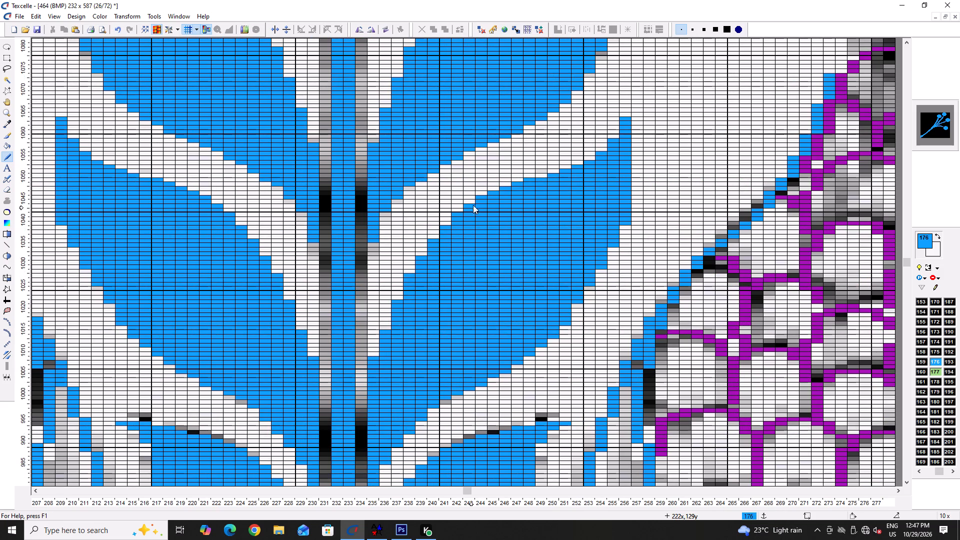
ctrl+scroll(470, 207, up, 4)
ctrl+scroll(469, 207, down, 7)
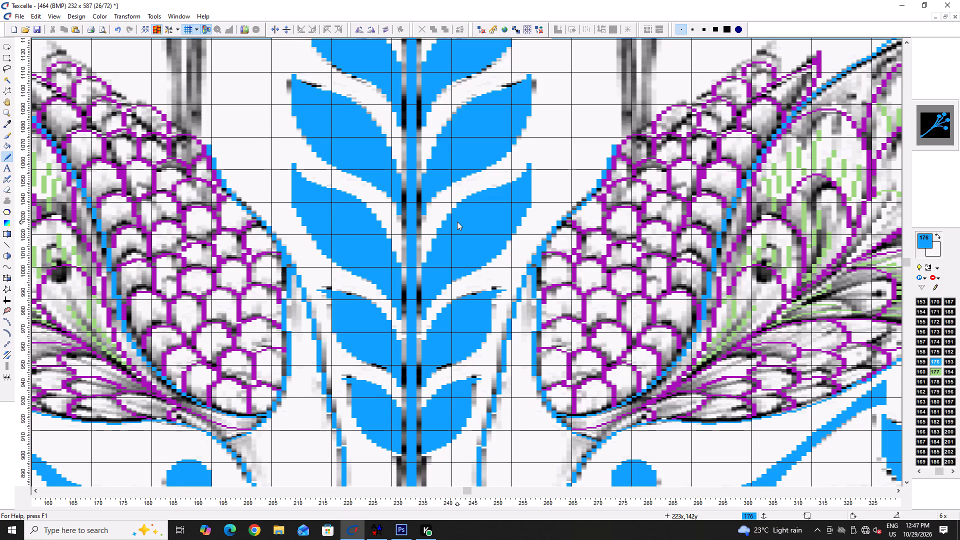
scroll(450, 211, up, 2)
ctrl+scroll(428, 266, up, 6)
drag(459, 375, 459, 382)
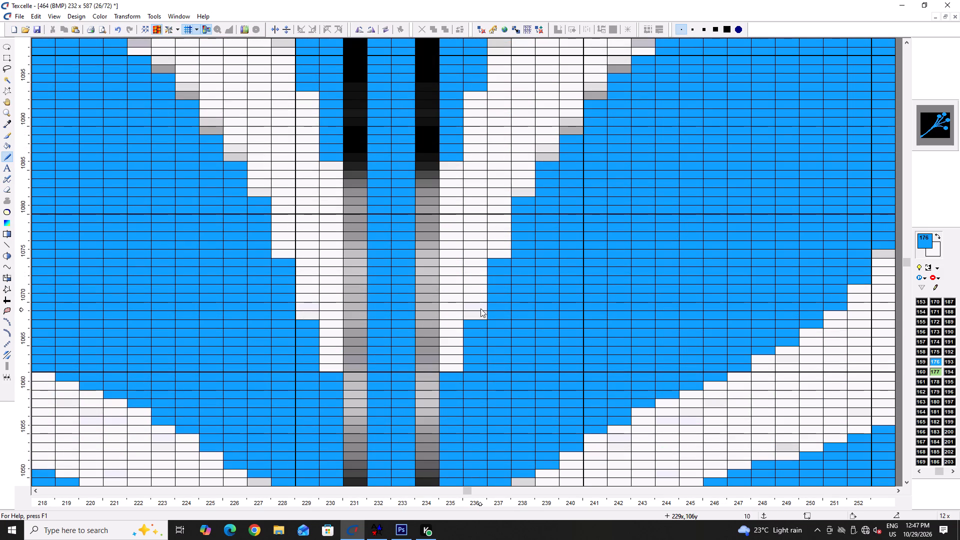
drag(482, 304, 480, 318)
right_click(479, 302)
drag(505, 246, 504, 257)
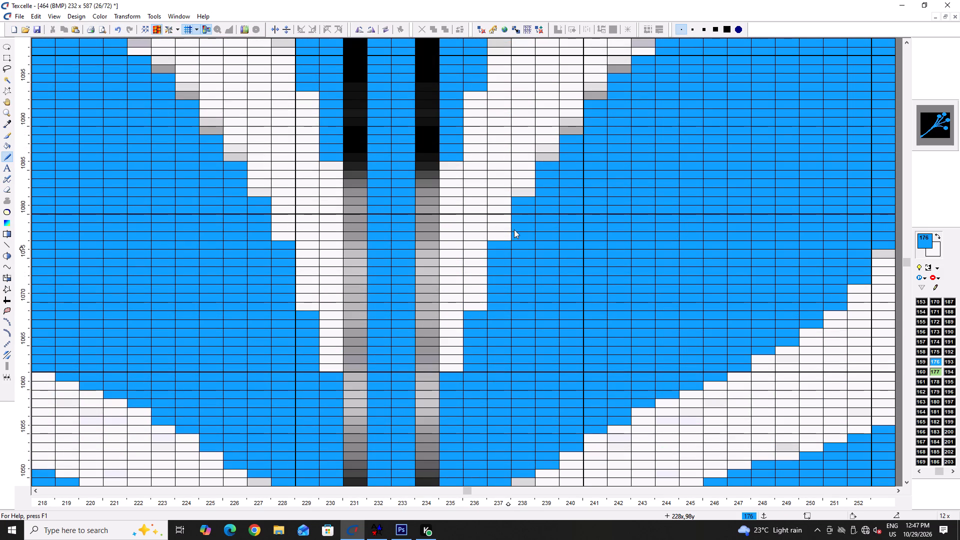
Extend that upper leaf's tip in column 256 and smooth its top edge with leaf blue across columns 249–256, rows 1104–1120.
ctrl+scroll(428, 234, down, 4)
ctrl+scroll(577, 134, up, 3)
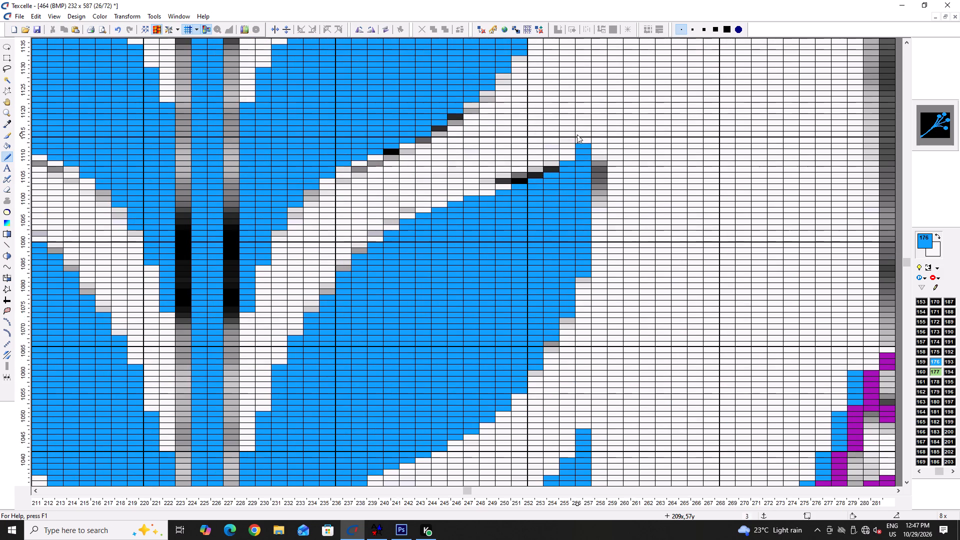
drag(585, 112, 586, 155)
drag(572, 140, 567, 164)
click(567, 164)
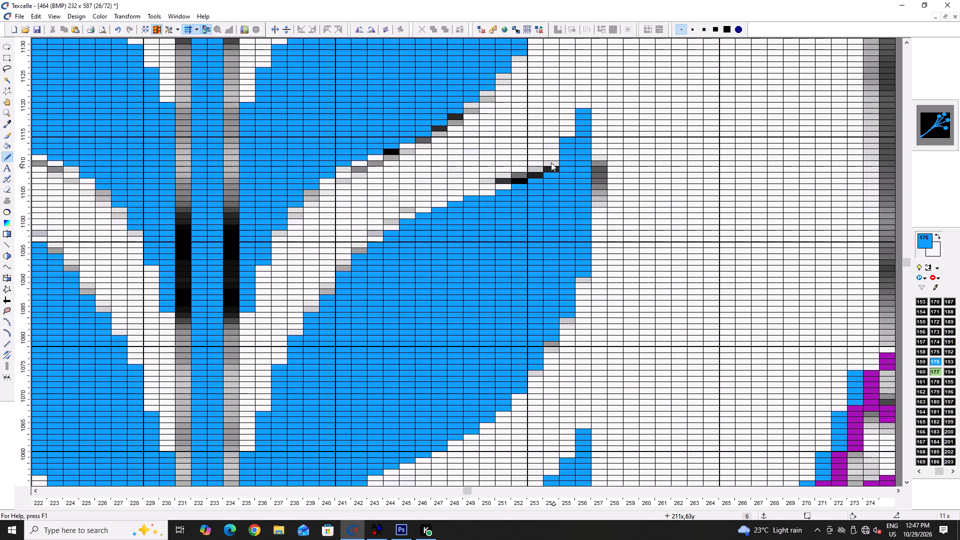
drag(551, 162, 549, 172)
click(540, 175)
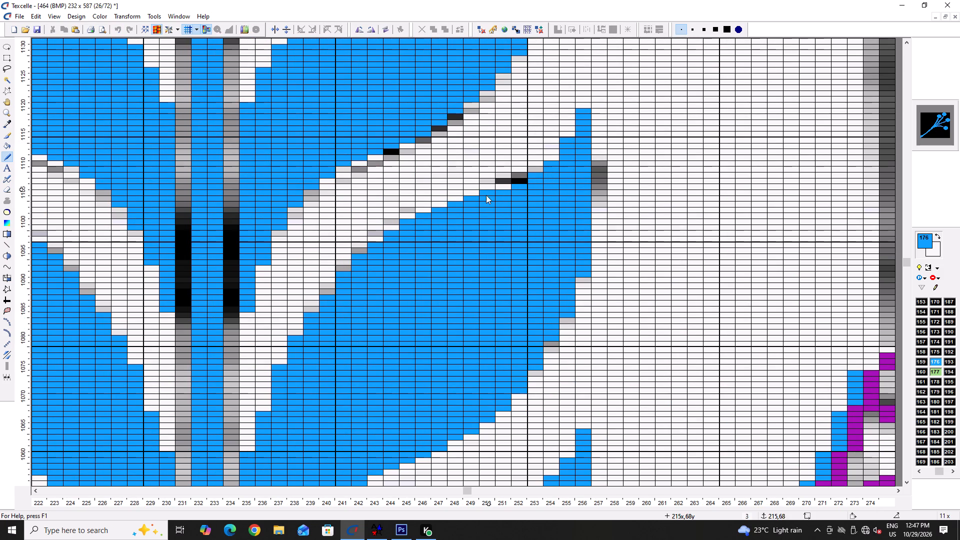
click(486, 195)
click(504, 187)
click(519, 182)
double_click(555, 157)
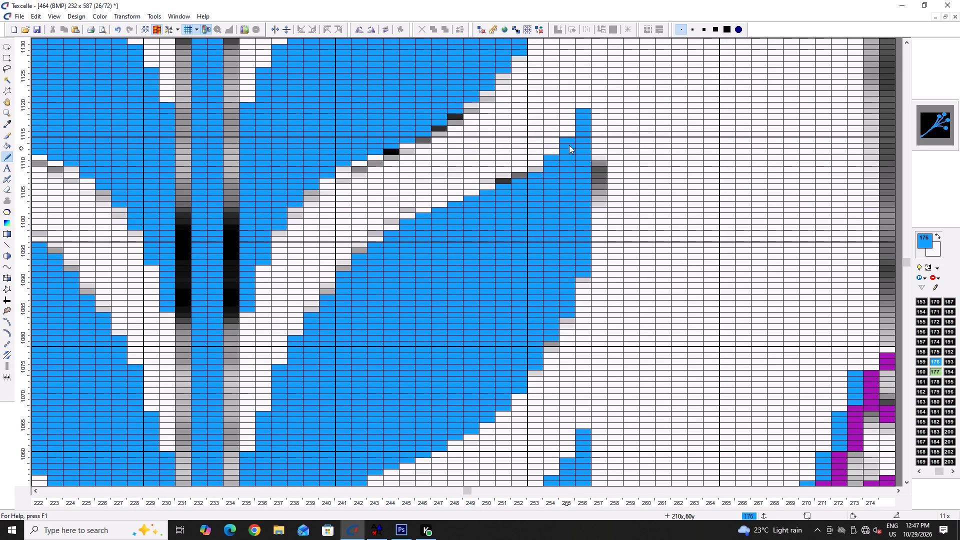
click(571, 134)
click(581, 102)
right_click(585, 99)
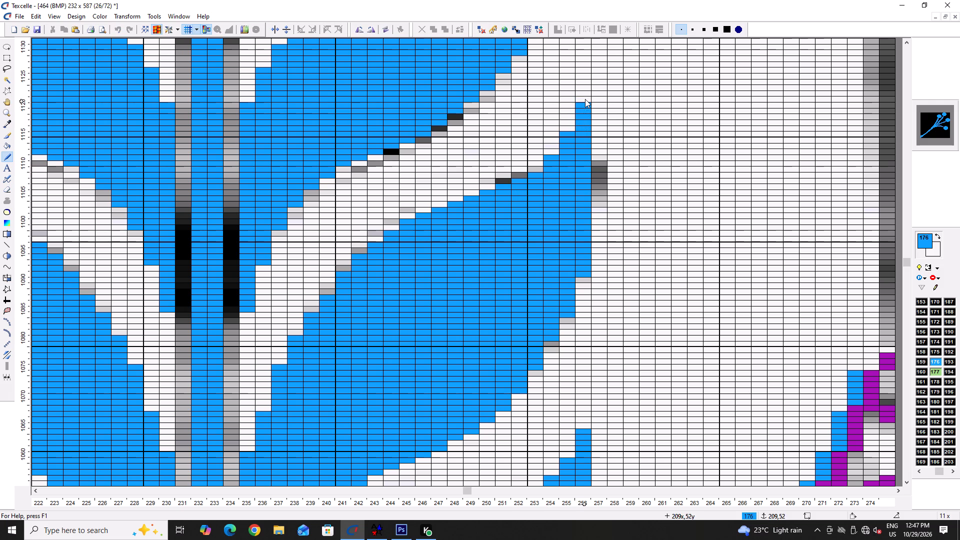
Trim the topmost leaf's inner edge with white pixels at columns 235–239, rows 1116–1136, evening its steps.
ctrl+scroll(581, 135, down, 5)
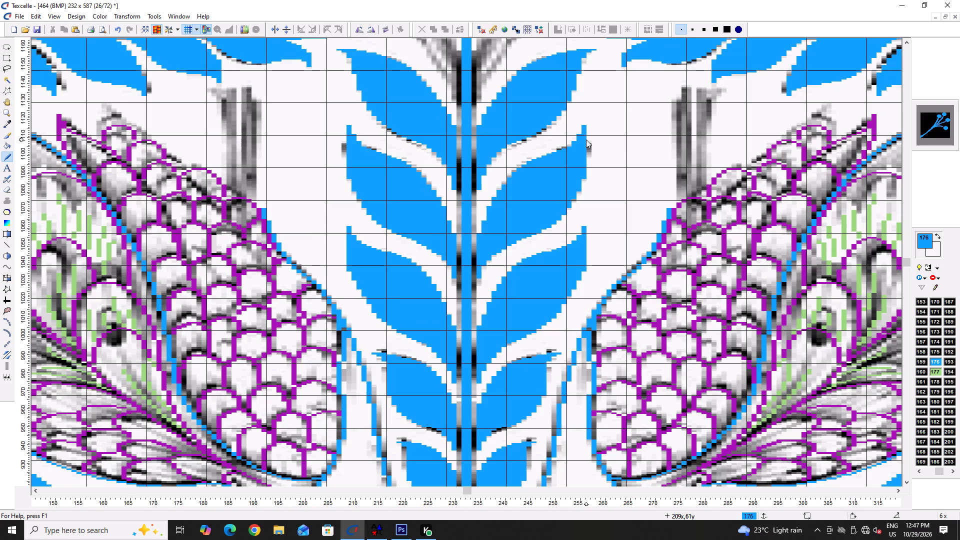
scroll(783, 78, up, 2)
ctrl+scroll(576, 200, up, 4)
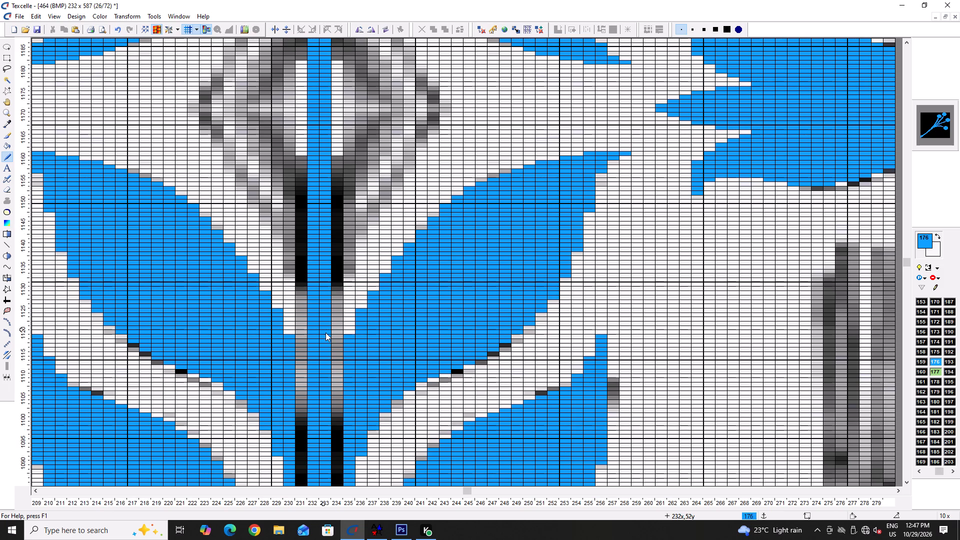
right_drag(349, 337, 349, 348)
right_drag(360, 309, 360, 317)
right_drag(372, 291, 372, 295)
right_drag(381, 271, 381, 277)
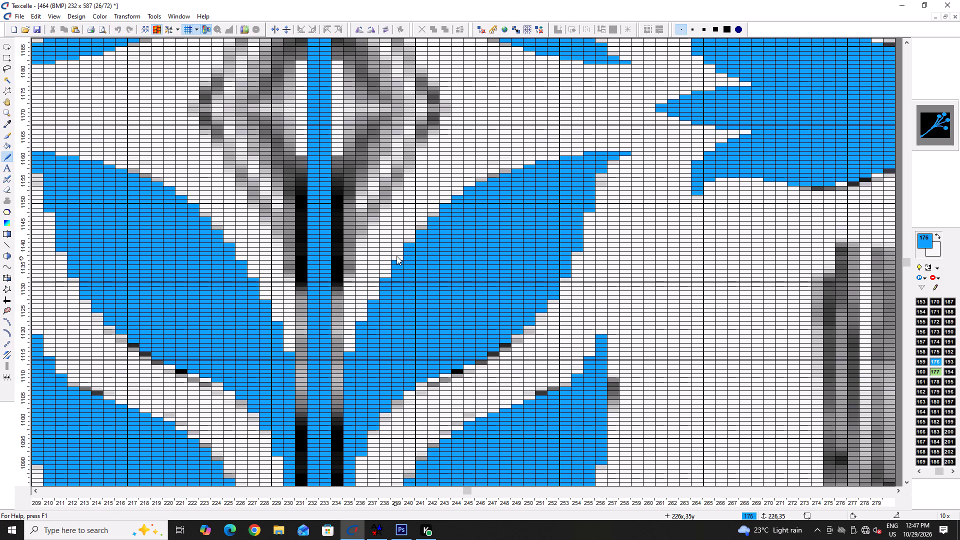
right_click(396, 256)
Add a leaf-blue pixel to the topmost leaf's outer edge below its tip, near column 209, row 1156.
ctrl+scroll(399, 254, down, 3)
ctrl+scroll(452, 222, up, 1)
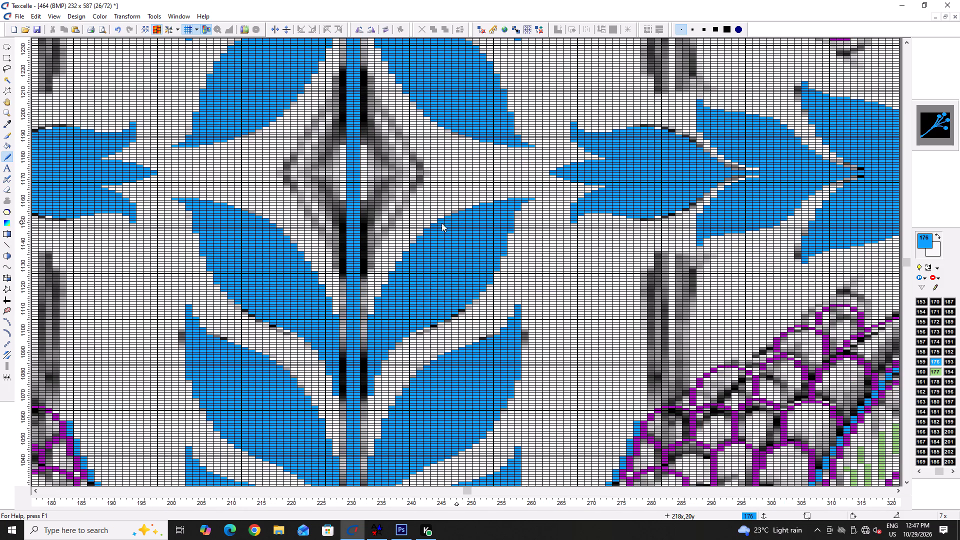
ctrl+scroll(170, 277, up, 2)
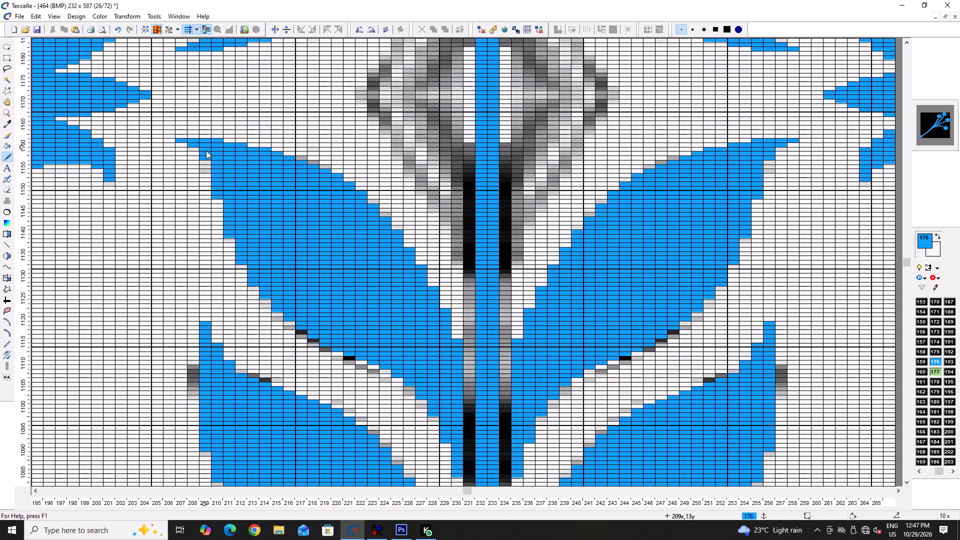
click(209, 159)
Isolate leaf blue (colour 176) in the display so all other colours are masked in black around the side-branch leaves.
ctrl+scroll(265, 192, down, 5)
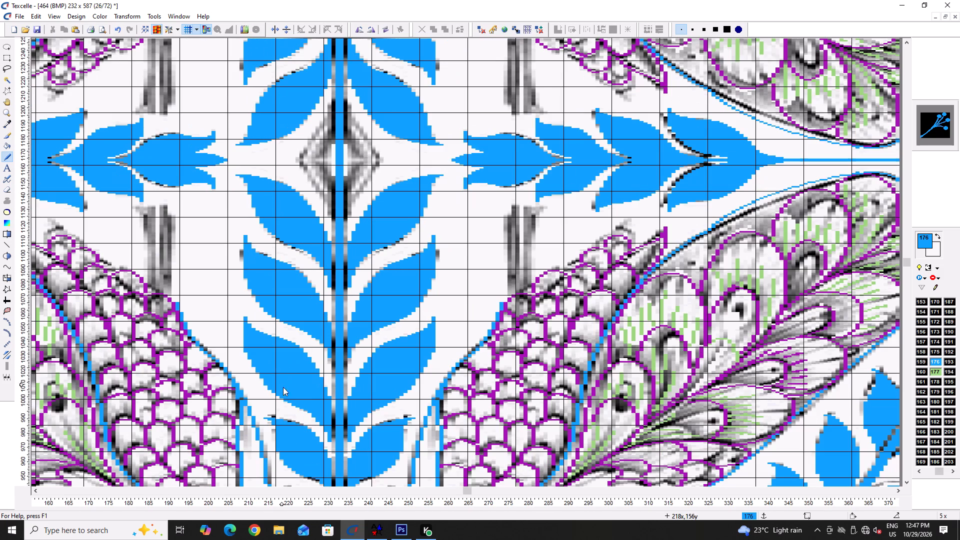
scroll(284, 394, down, 3)
ctrl+scroll(283, 222, up, 5)
scroll(316, 243, down, 2)
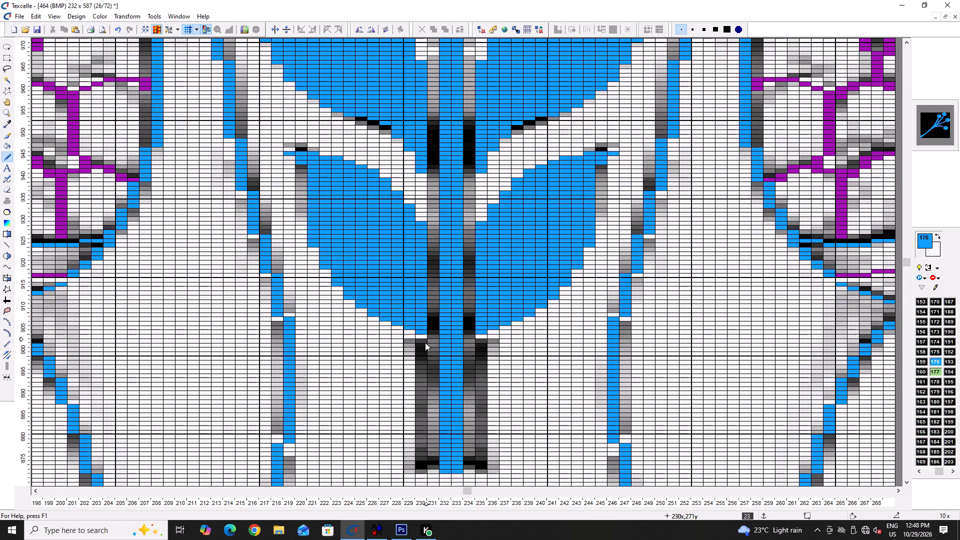
scroll(427, 338, down, 4)
ctrl+scroll(418, 256, down, 6)
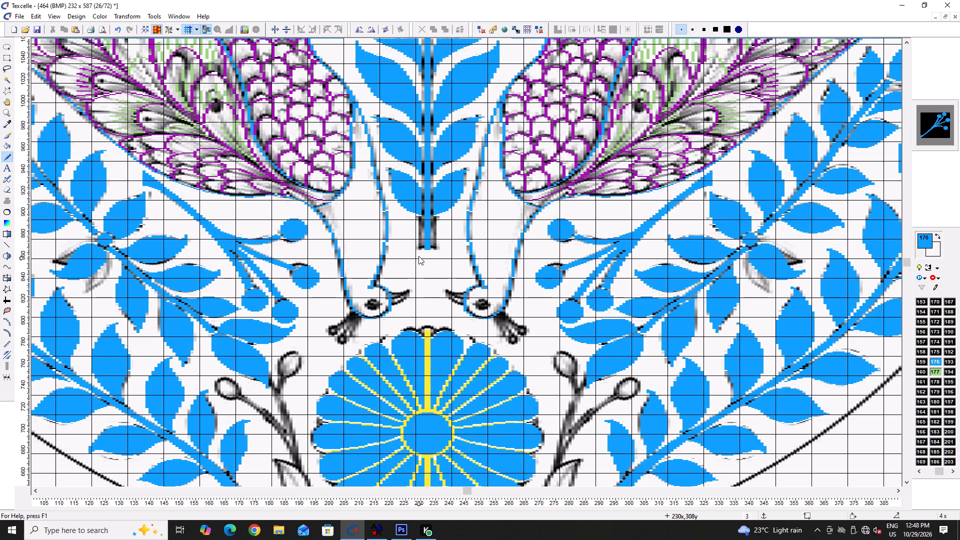
ctrl+scroll(74, 272, up, 7)
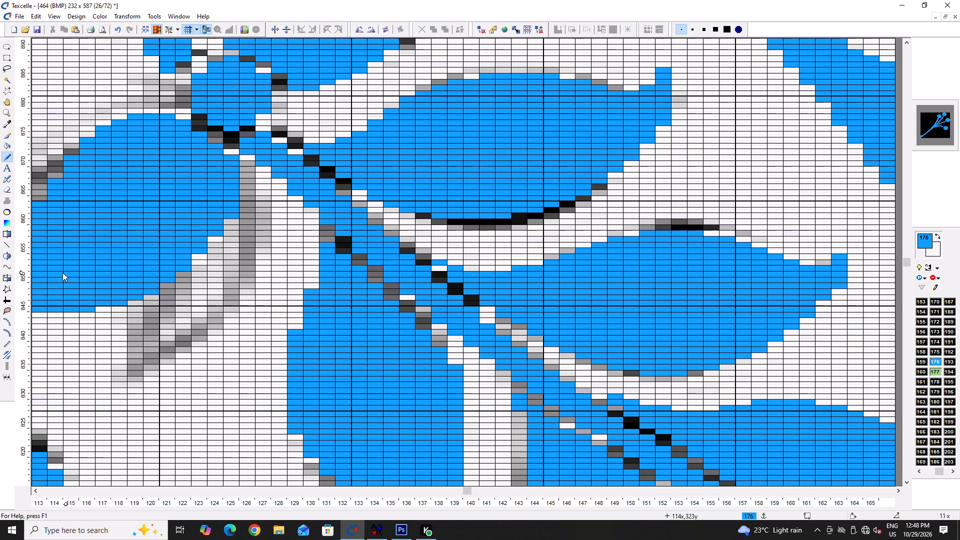
click(929, 267)
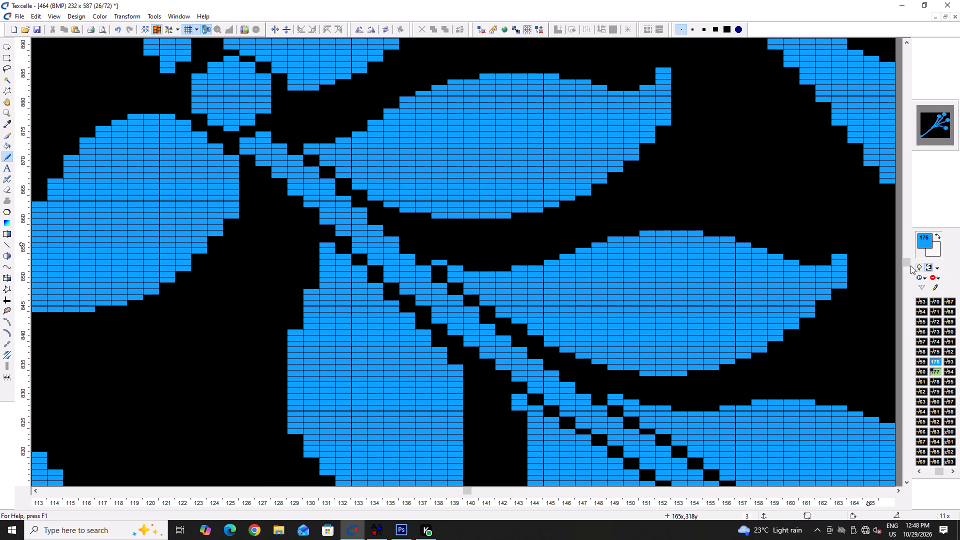
Trim the right and top edges of the leaf below the small round bud with white pixels across columns 119–125.
key(Left)
key(Left)
key(Left)
key(Left)
ctrl+scroll(435, 290, up, 1)
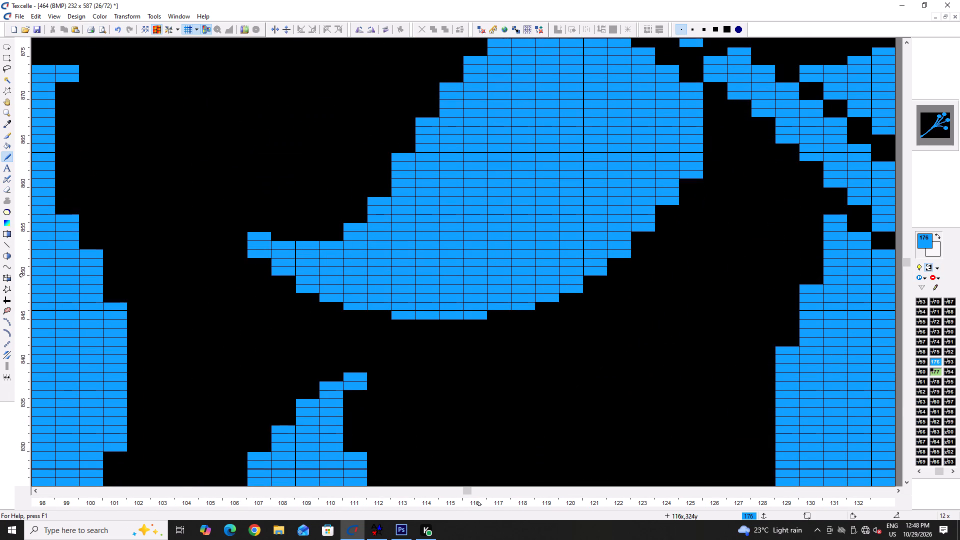
scroll(486, 274, up, 3)
right_drag(698, 245, 691, 333)
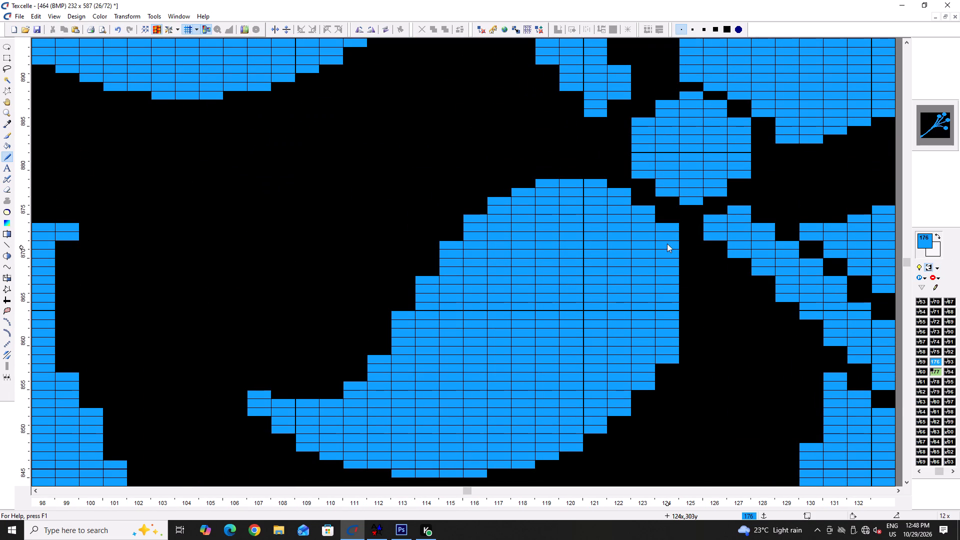
right_click(672, 229)
right_drag(547, 178, 559, 181)
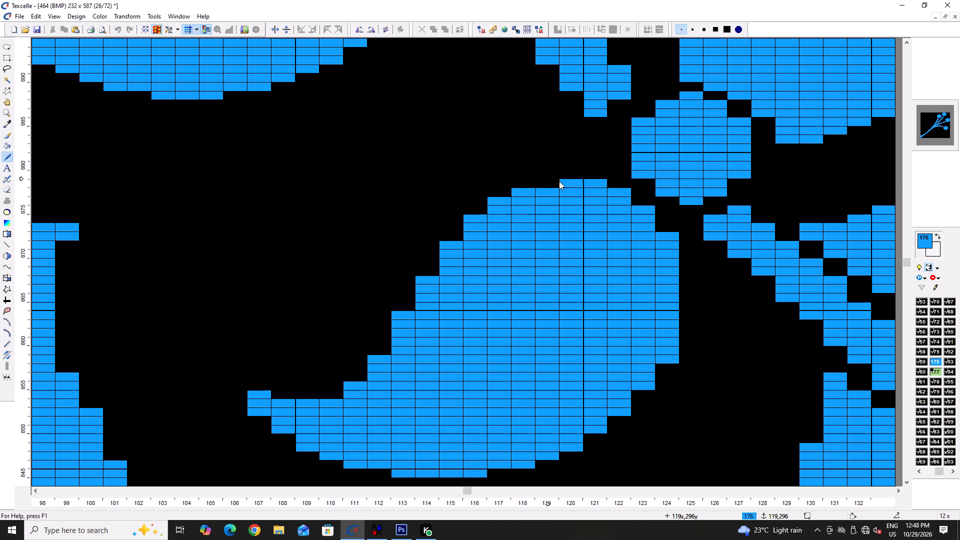
right_drag(559, 181, 593, 181)
right_click(619, 188)
right_click(646, 205)
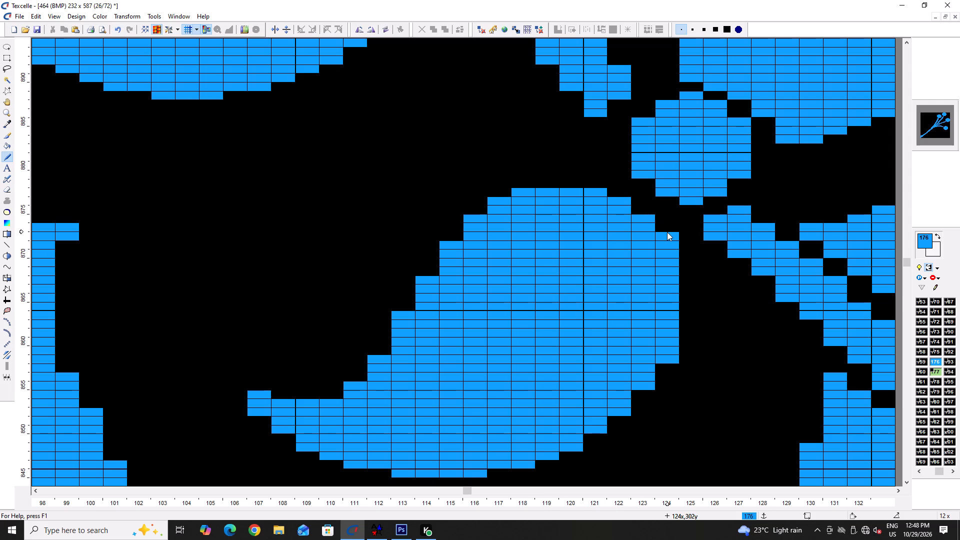
Trim single pixels off that leaf's upper-left edge at columns 113–118, rows 863–877, and its lower right corner in column 124.
right_click(400, 319)
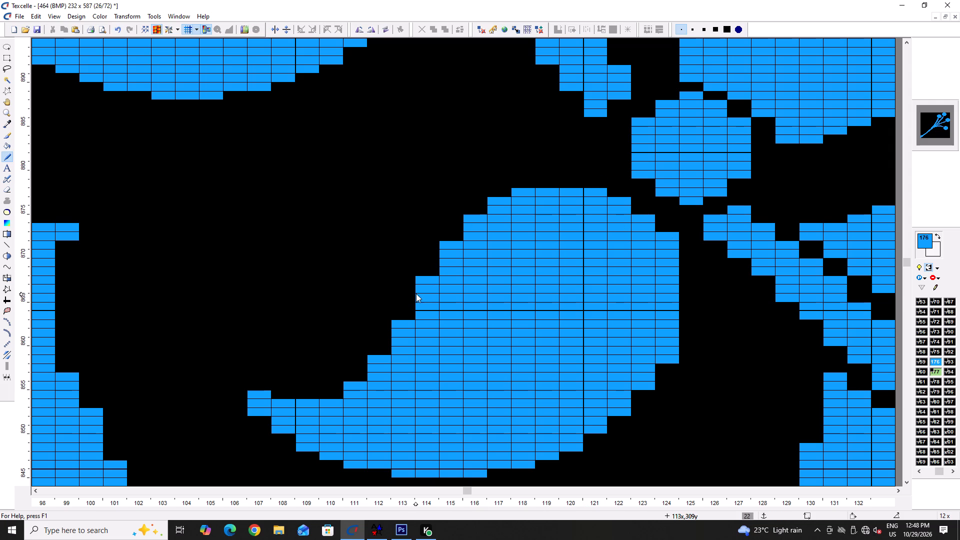
right_click(425, 277)
right_click(445, 247)
right_click(469, 220)
right_click(493, 201)
right_click(511, 192)
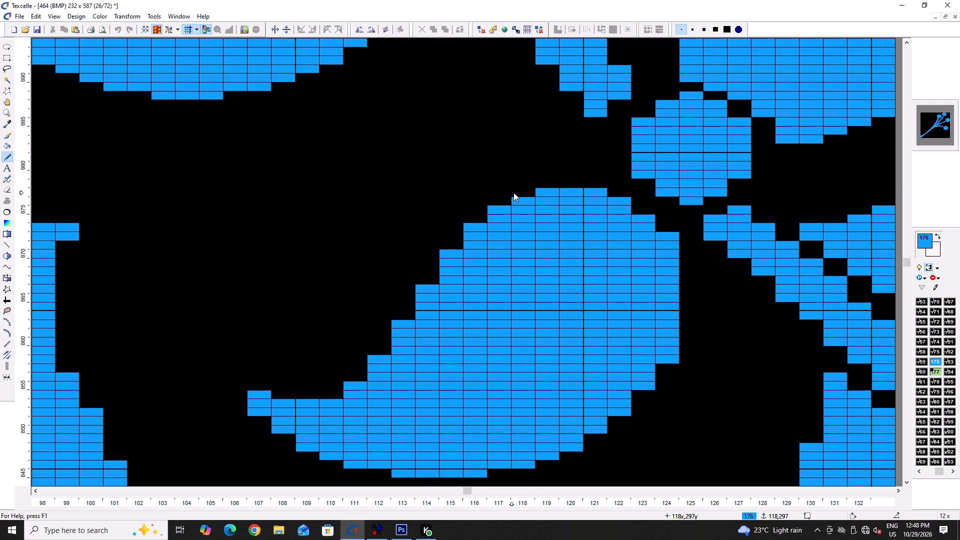
right_click(668, 360)
Extend that leaf's tip at column 107, row 855, and fill its inner-edge steps with leaf blue at columns 110–115, rows 854–871.
scroll(652, 346, down, 2)
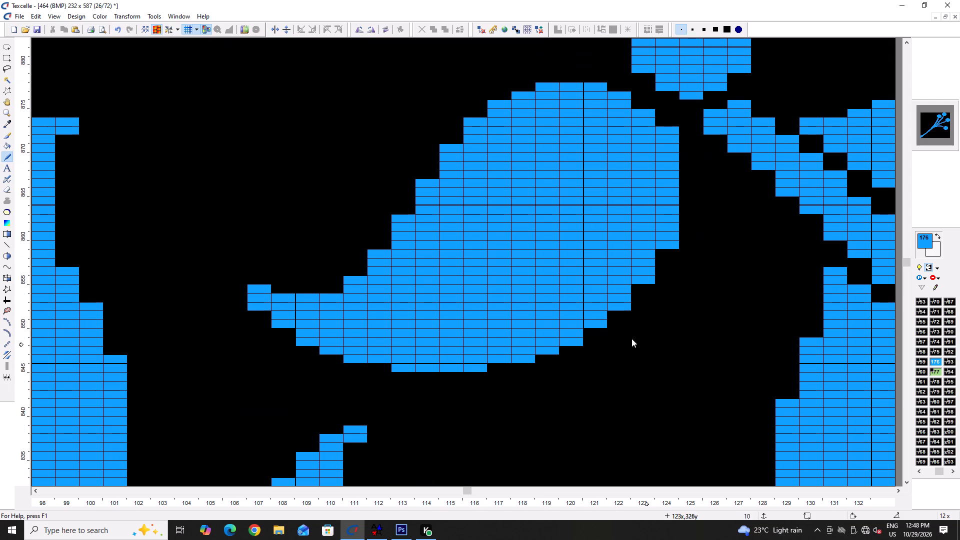
click(255, 279)
click(278, 289)
right_click(288, 284)
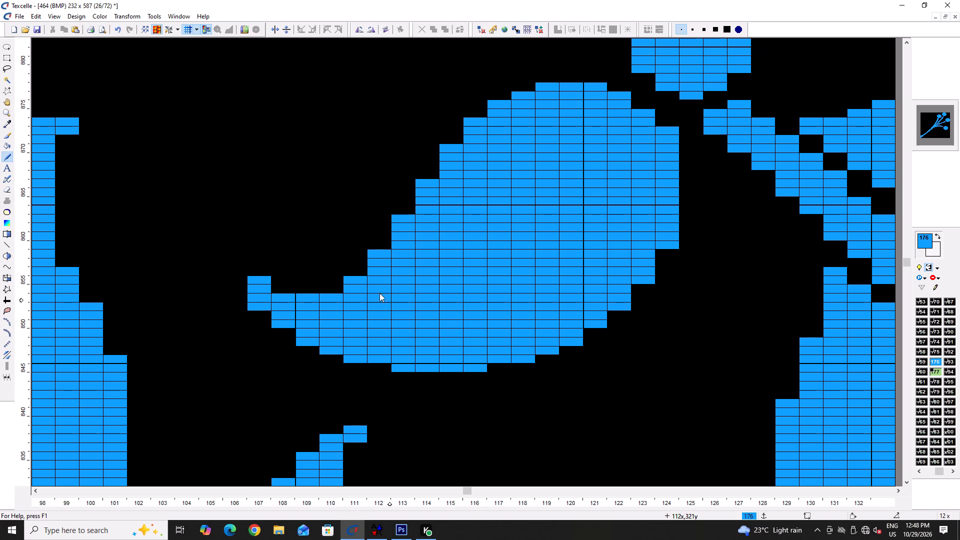
double_click(329, 287)
click(355, 274)
click(383, 246)
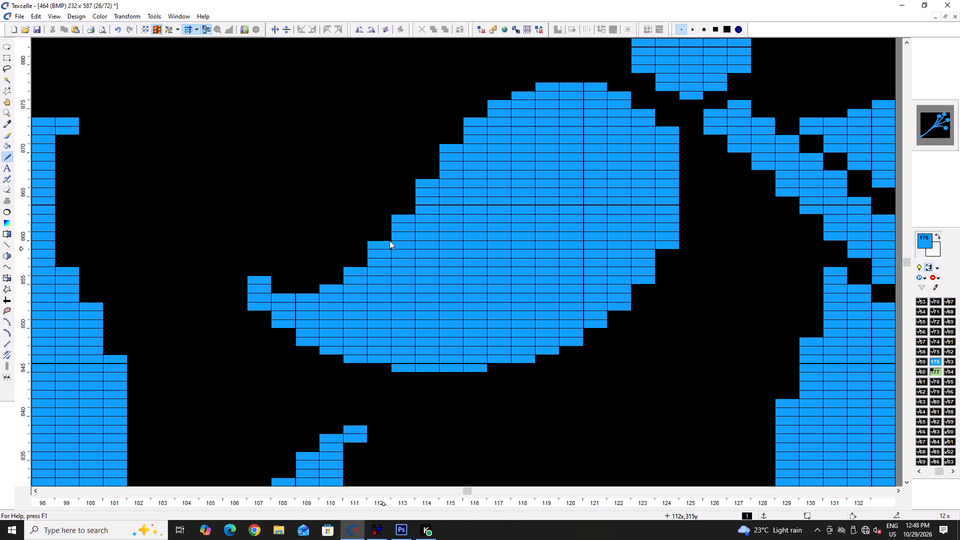
click(406, 211)
click(427, 177)
click(452, 142)
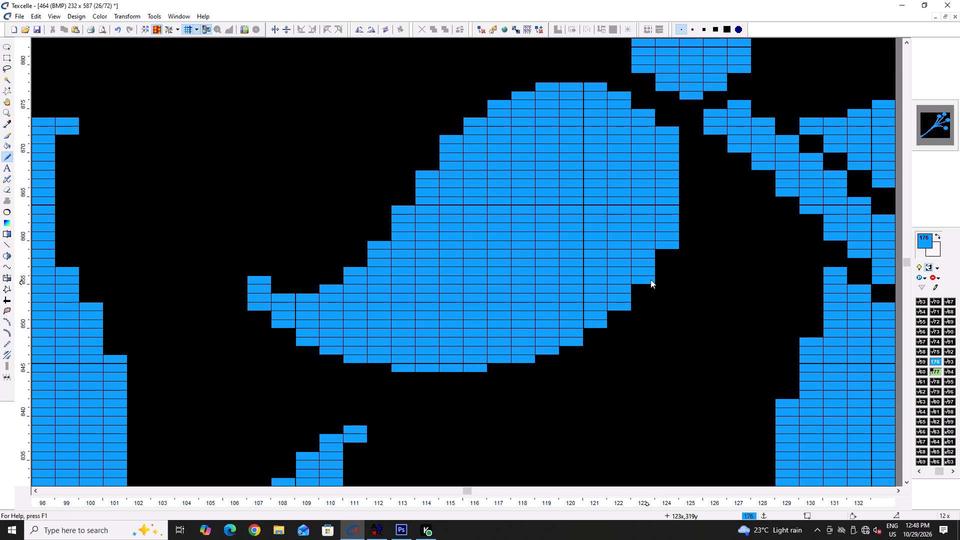
Trim the upper-left edge of the leaf above the round bud with white pixels across columns 125–133, rows 902–919.
ctrl+scroll(298, 345, down, 7)
ctrl+scroll(356, 293, up, 2)
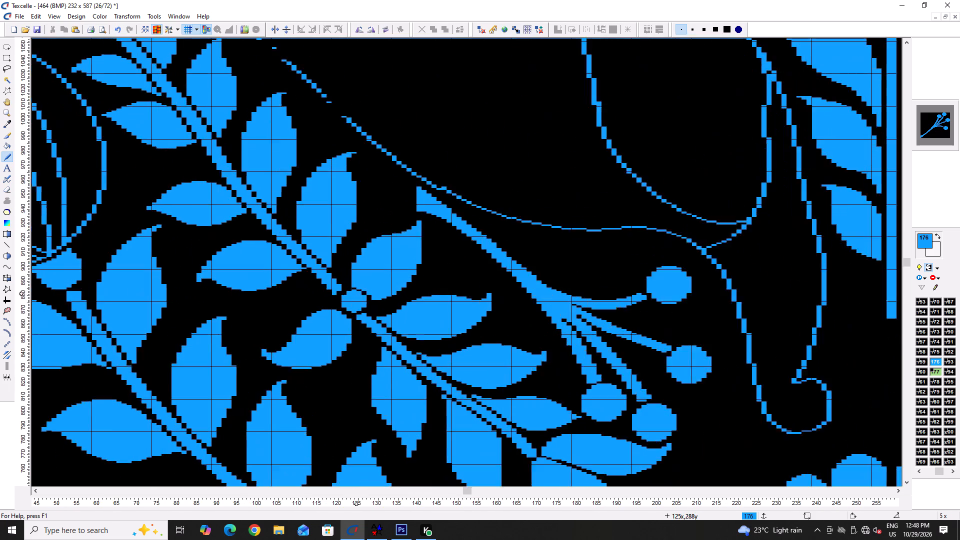
ctrl+scroll(356, 293, up, 5)
ctrl+scroll(357, 292, down, 6)
ctrl+scroll(382, 234, up, 7)
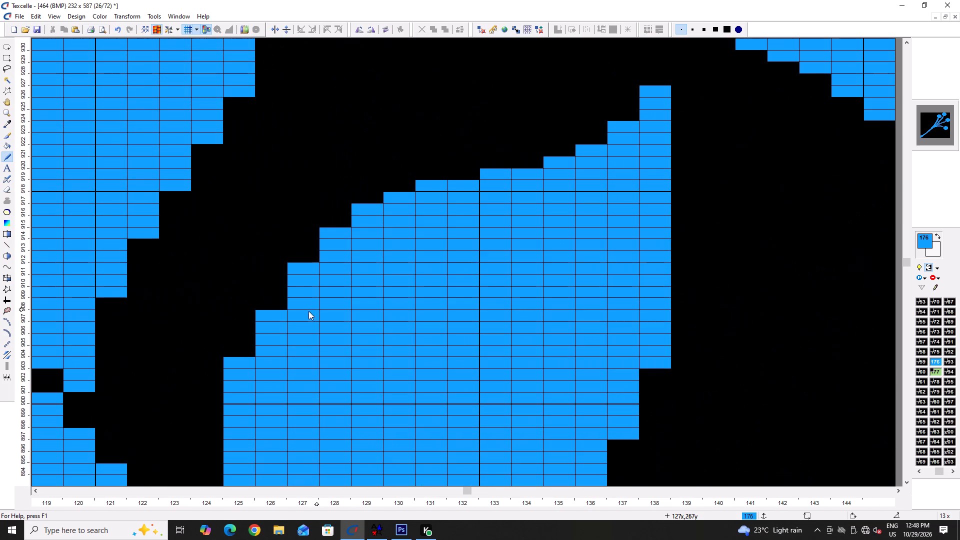
right_click(240, 358)
right_click(239, 362)
right_drag(238, 369, 240, 378)
right_drag(255, 321, 259, 326)
right_drag(300, 269, 299, 274)
right_drag(324, 235, 328, 231)
right_click(361, 205)
right_click(362, 205)
right_click(401, 194)
right_click(432, 185)
right_click(492, 169)
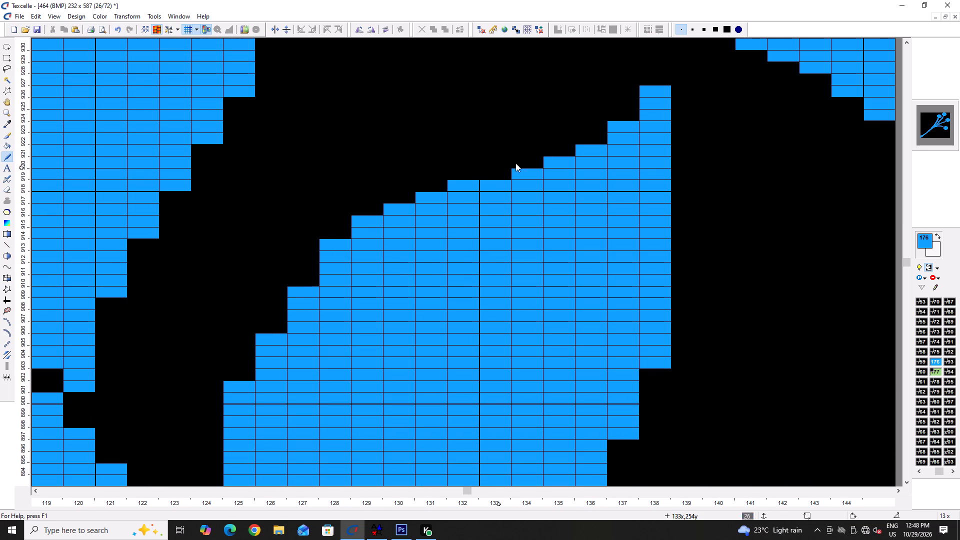
right_click(339, 239)
right_click(353, 220)
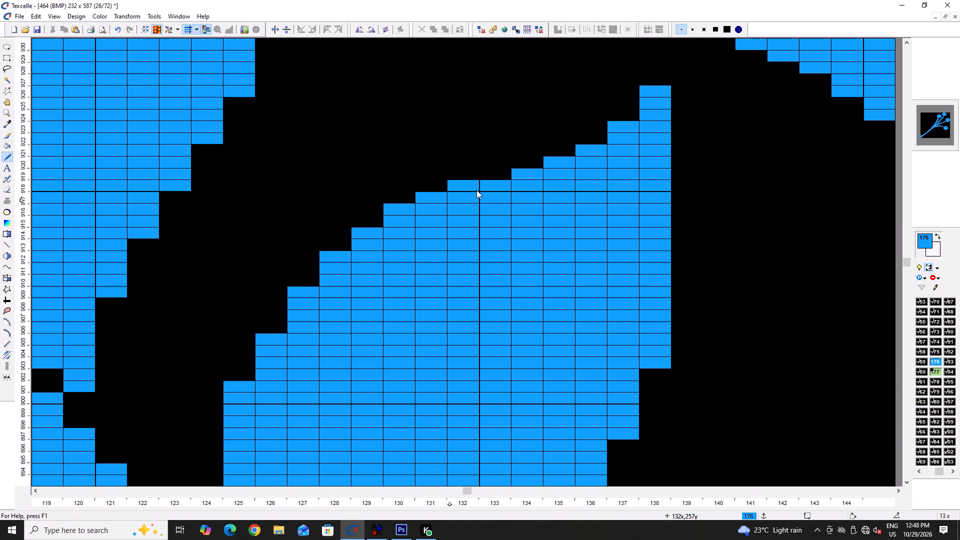
Shave another pixel per step off that same leaf's upper-left edge at columns 125–132, rows 901–918.
ctrl+scroll(527, 173, down, 6)
ctrl+scroll(537, 162, up, 5)
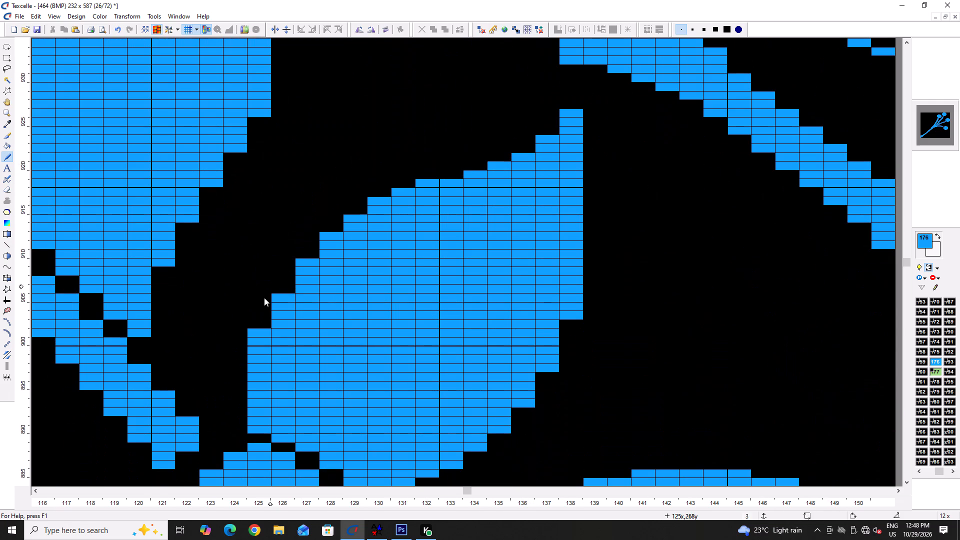
right_click(258, 332)
right_click(283, 298)
right_click(311, 259)
right_click(325, 237)
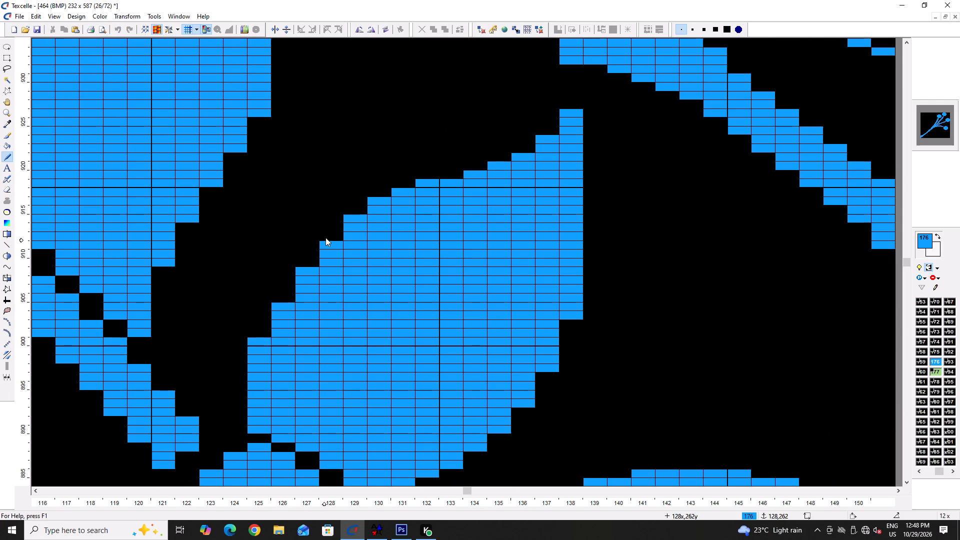
right_click(327, 236)
right_click(351, 219)
right_click(375, 203)
right_click(395, 190)
right_click(397, 189)
right_click(427, 179)
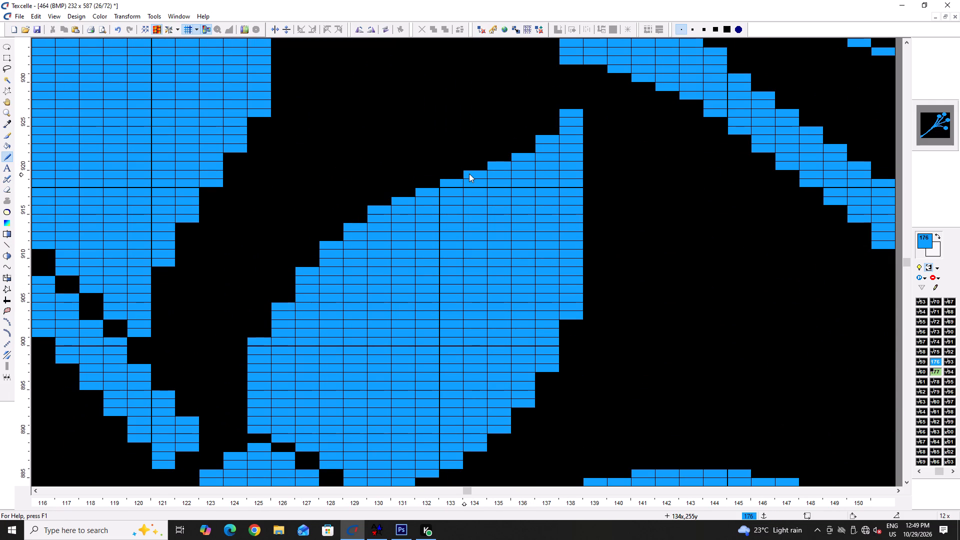
Trim the leaf's top edge toward its tip with white pixels at columns 134–137, rows 919–923.
ctrl+scroll(409, 239, down, 5)
ctrl+scroll(416, 224, up, 6)
right_click(456, 293)
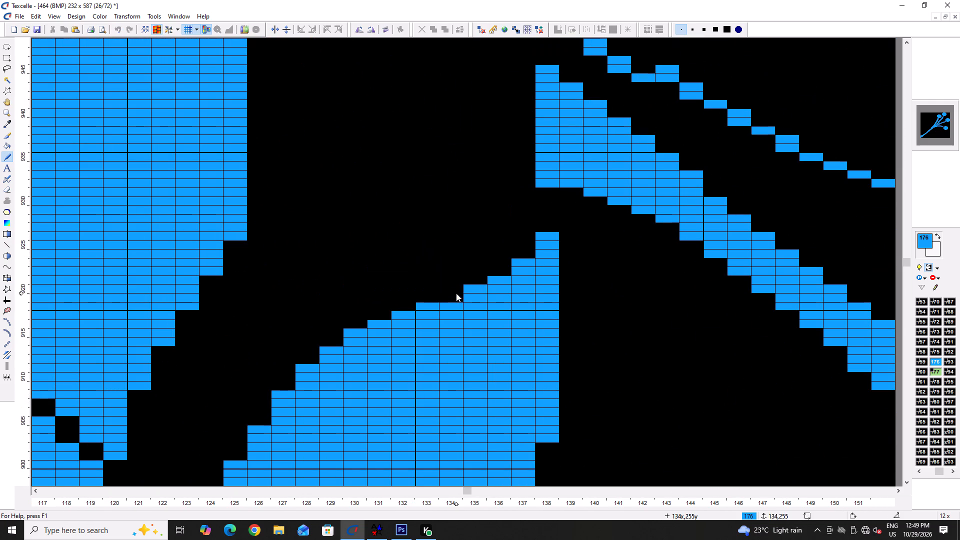
right_click(476, 288)
right_click(502, 279)
right_click(502, 279)
right_click(528, 262)
Widen the gap between the stem and the base of the leaf above it with white pixels at columns 115–117, rows 908–916.
ctrl+scroll(437, 267, down, 6)
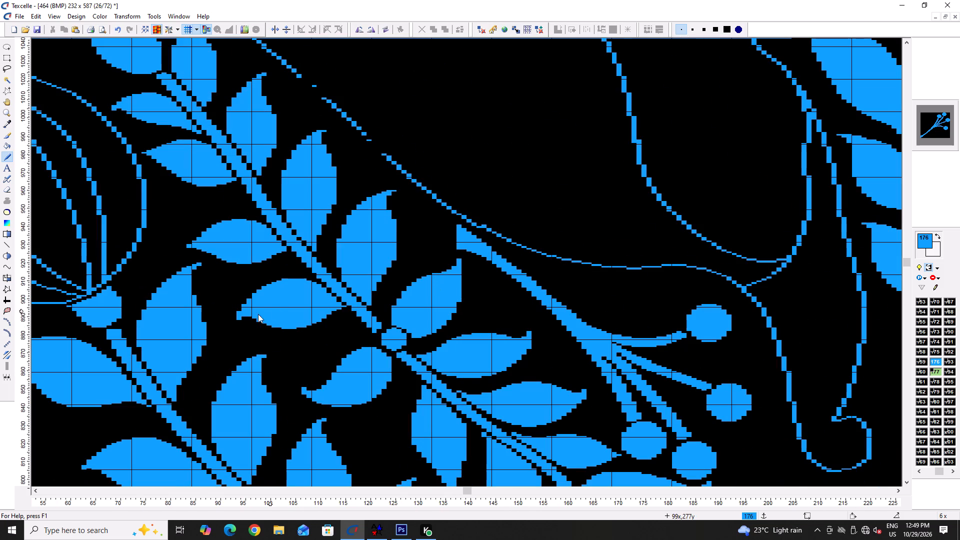
ctrl+scroll(467, 344, up, 2)
scroll(495, 344, down, 1)
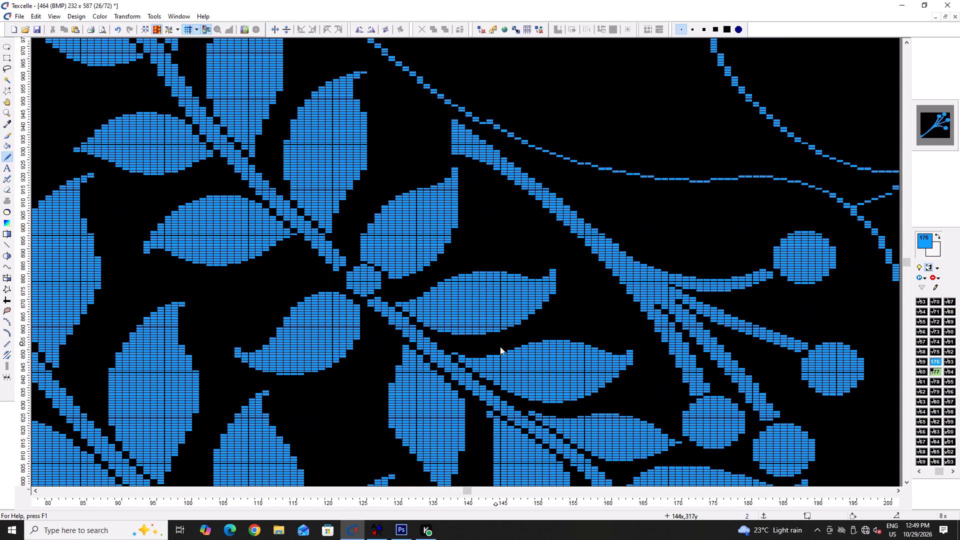
scroll(323, 182, up, 1)
ctrl+scroll(290, 266, up, 4)
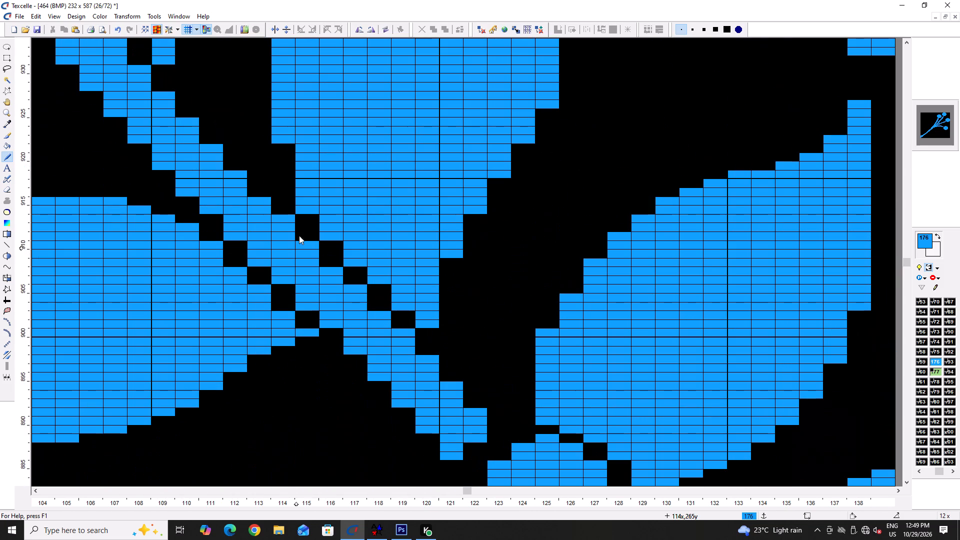
right_click(307, 204)
right_drag(307, 204, 307, 212)
right_click(307, 212)
right_click(306, 190)
right_click(333, 235)
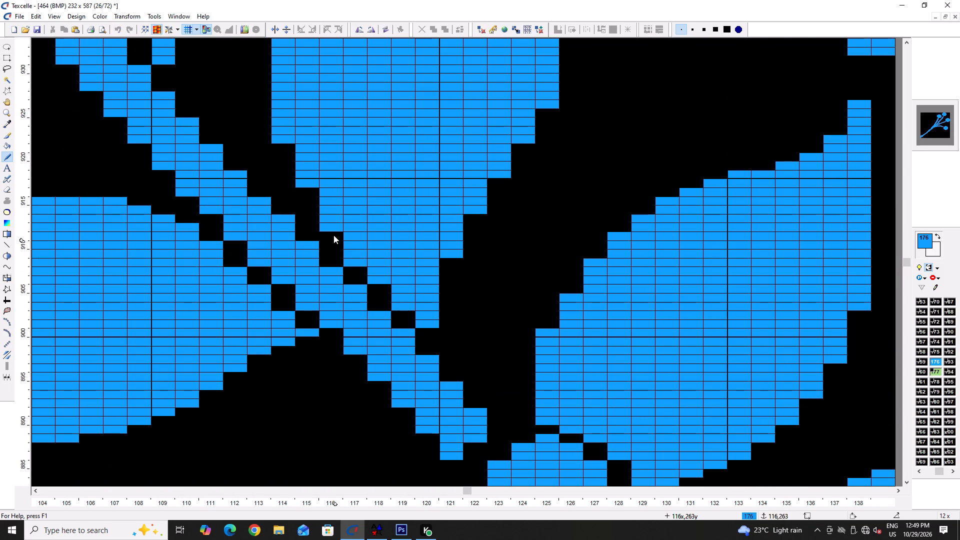
right_click(329, 222)
click(335, 213)
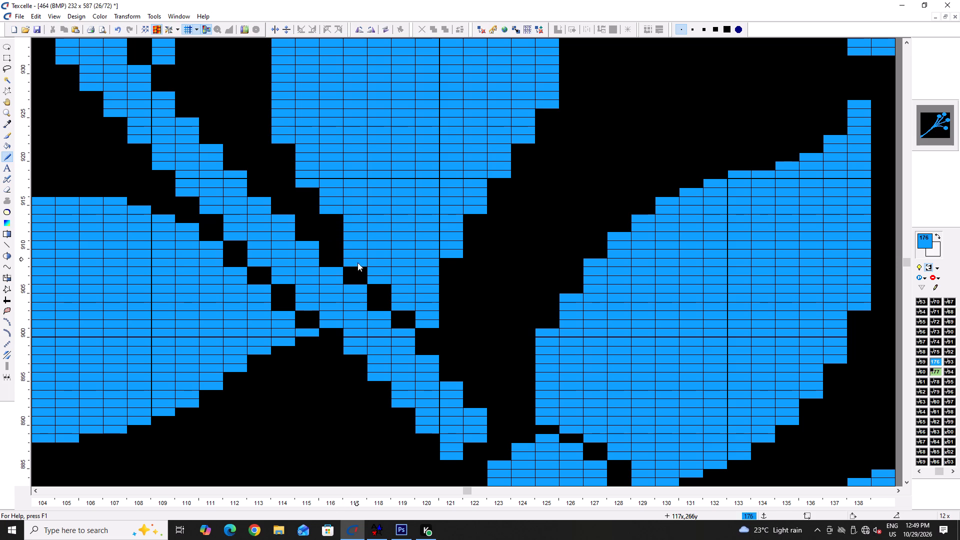
click(336, 216)
right_click(355, 260)
Trim the stem-side edge of the next leaf up the branch at columns 103–106, rows 939–954.
ctrl+scroll(381, 288, down, 2)
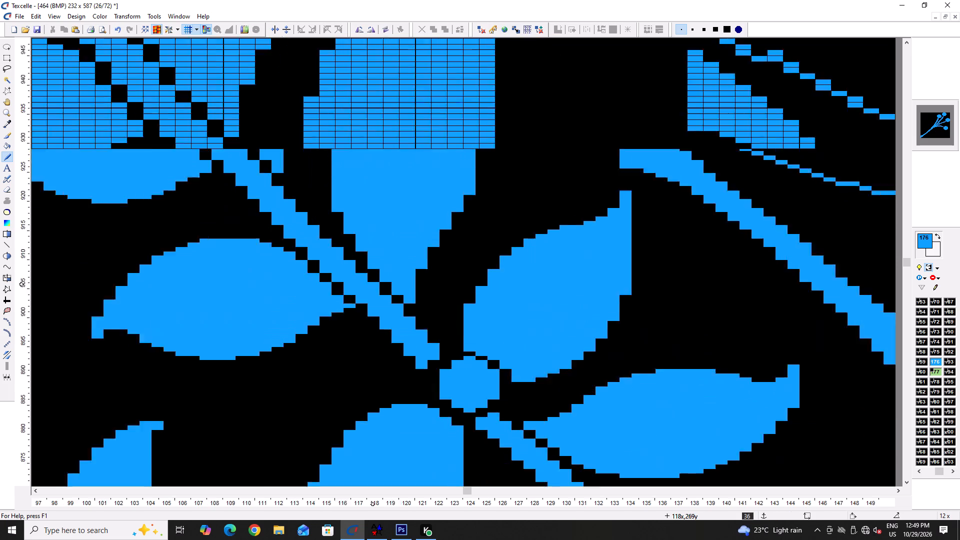
ctrl+scroll(381, 288, down, 3)
ctrl+scroll(275, 186, up, 6)
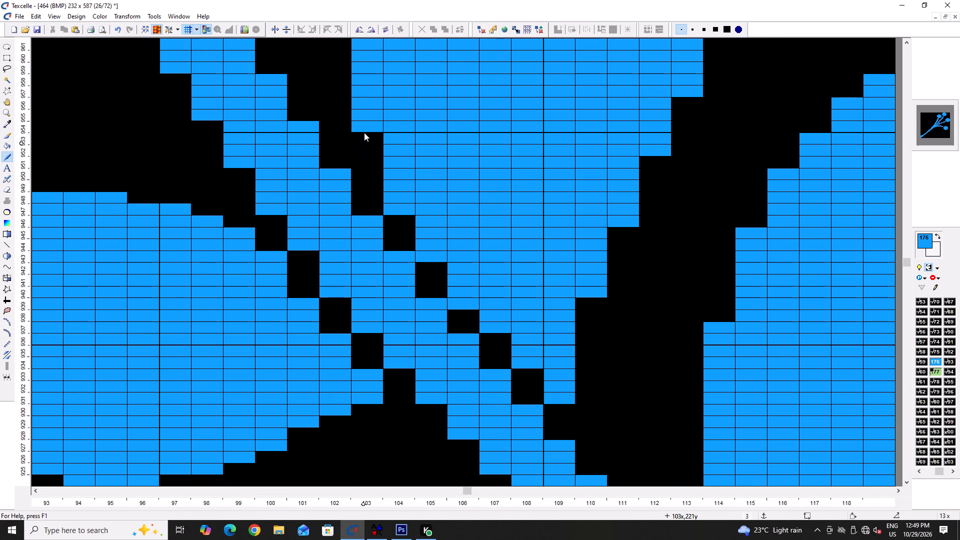
right_click(364, 132)
right_drag(393, 201, 393, 206)
click(399, 201)
right_click(432, 257)
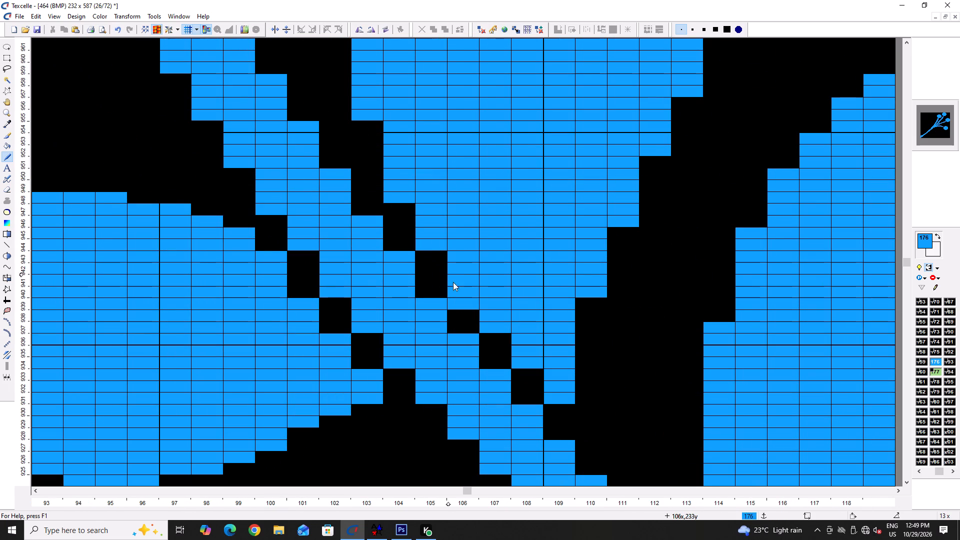
right_click(459, 298)
Trim the top edge of the opposite leaf below the stem with white pixels at columns 95–100, rows 943–948.
ctrl+scroll(406, 302, down, 3)
ctrl+scroll(335, 287, up, 2)
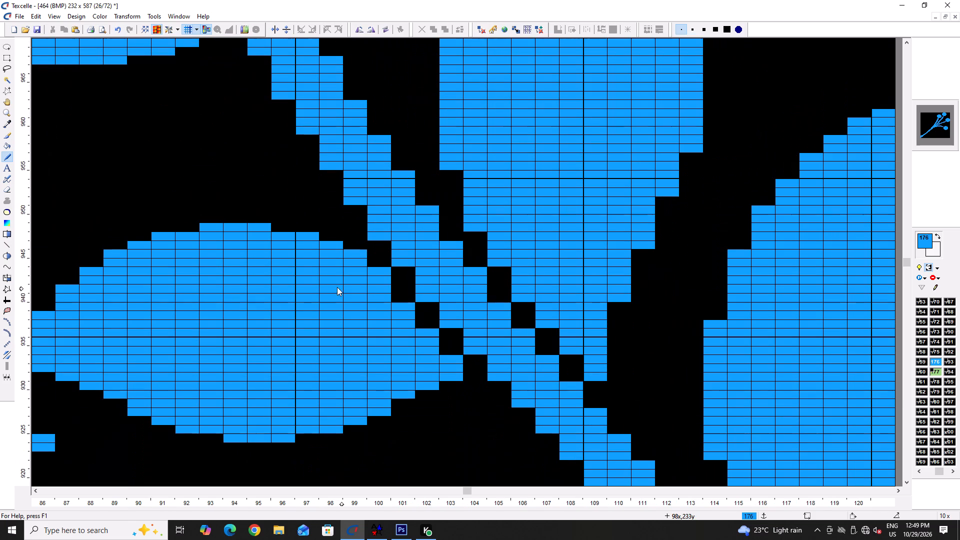
right_click(391, 274)
right_click(356, 249)
right_click(334, 244)
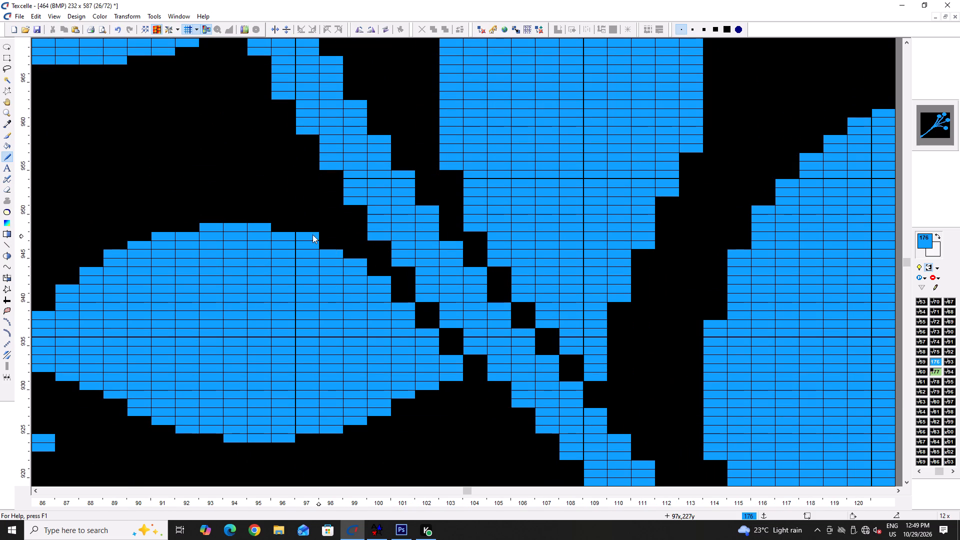
right_click(312, 234)
right_click(254, 219)
right_click(261, 224)
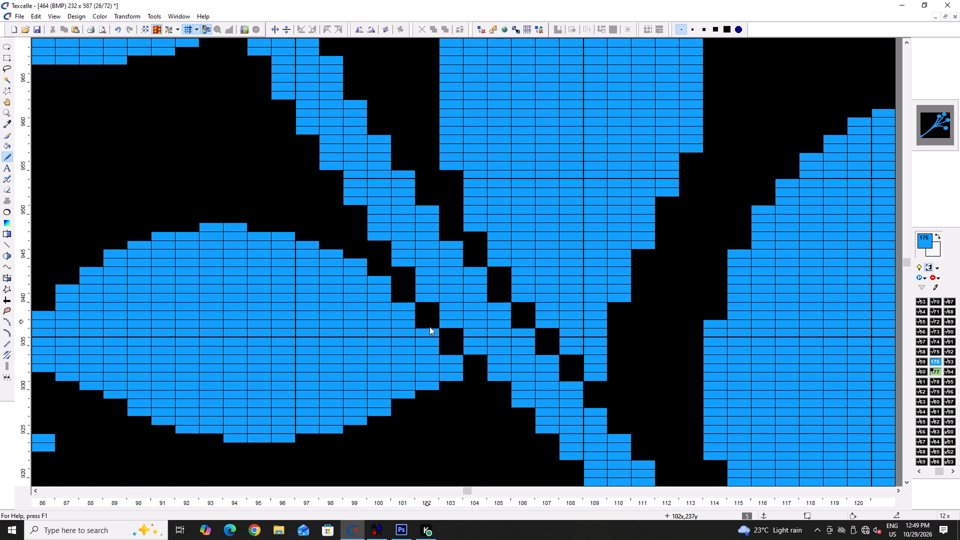
Reshape that leaf's tip in leaf blue at column 83, rows 930–932, and build up its edges across columns 84–86, rows 932–939.
ctrl+scroll(273, 260, down, 2)
ctrl+scroll(131, 310, up, 2)
drag(111, 277, 112, 290)
click(118, 297)
right_click(116, 279)
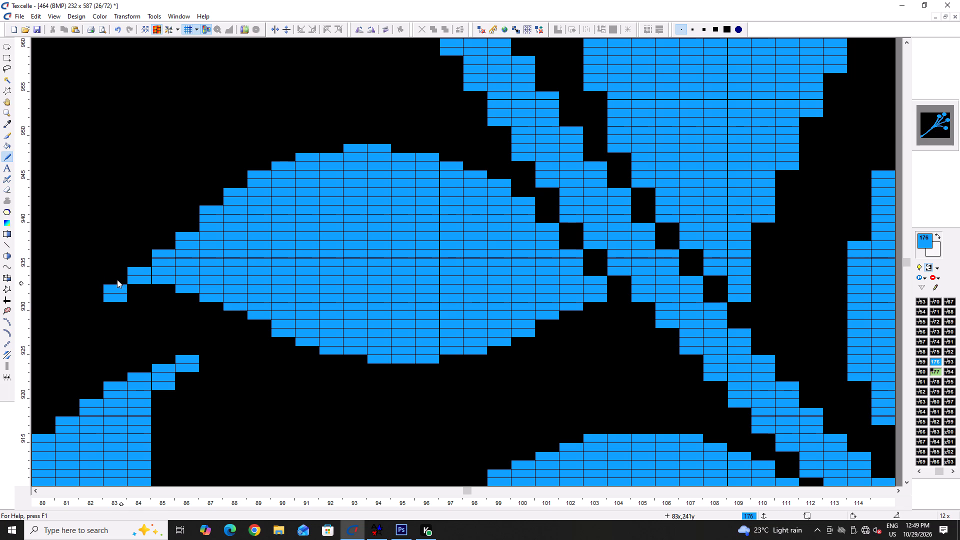
click(124, 278)
click(143, 263)
click(163, 245)
click(190, 227)
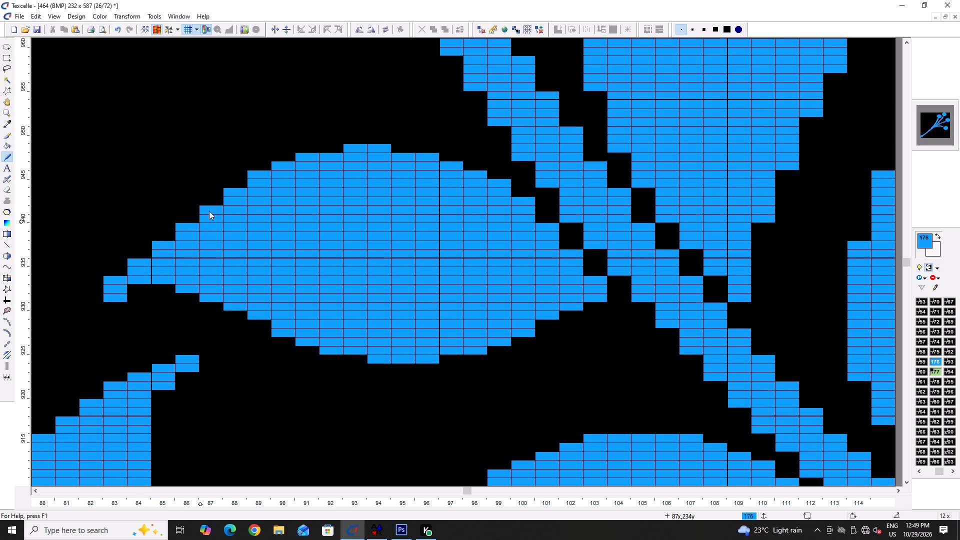
drag(139, 288, 183, 288)
click(119, 306)
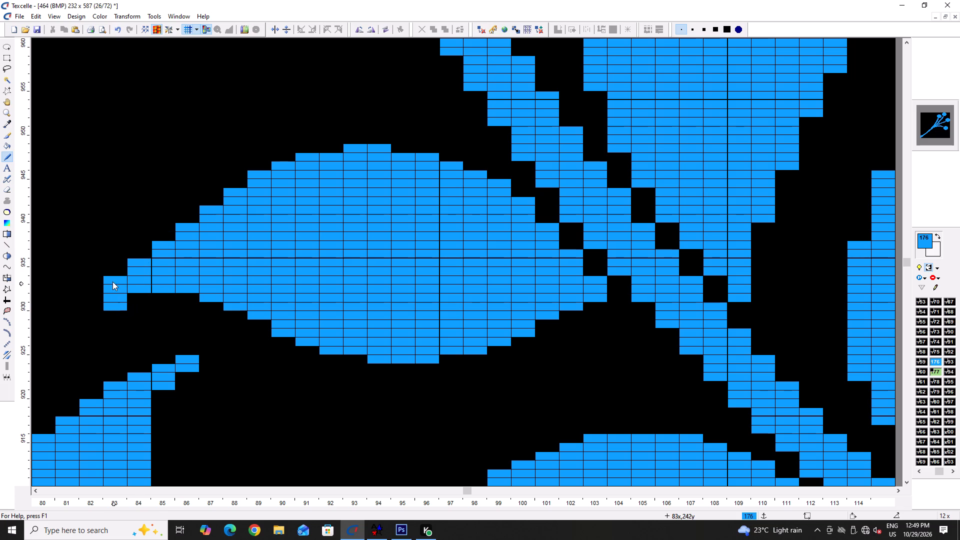
right_click(110, 278)
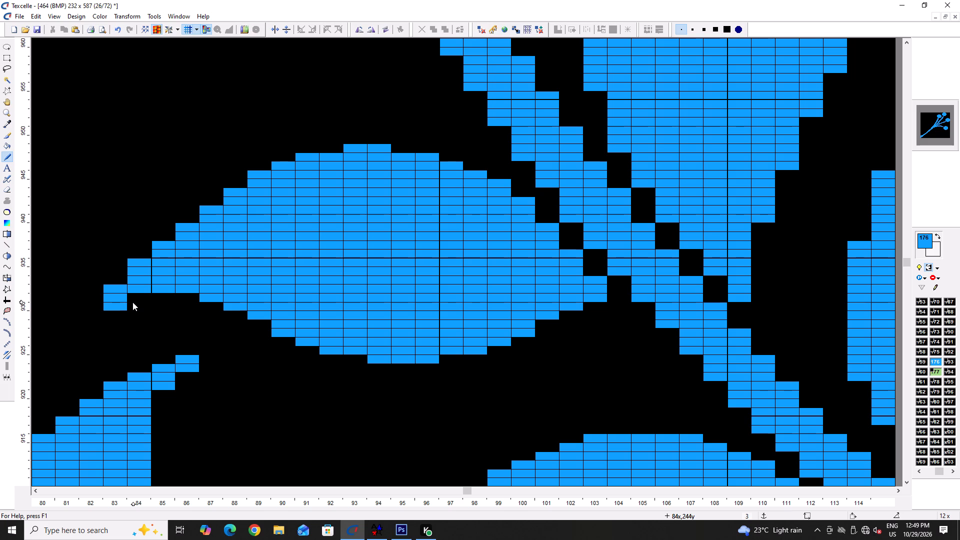
Smooth that leaf's lower edge behind the tip with leaf-blue pixels at columns 86–89, rows 928–931.
click(189, 295)
ctrl+scroll(274, 329, down, 3)
ctrl+scroll(266, 321, up, 3)
double_click(217, 304)
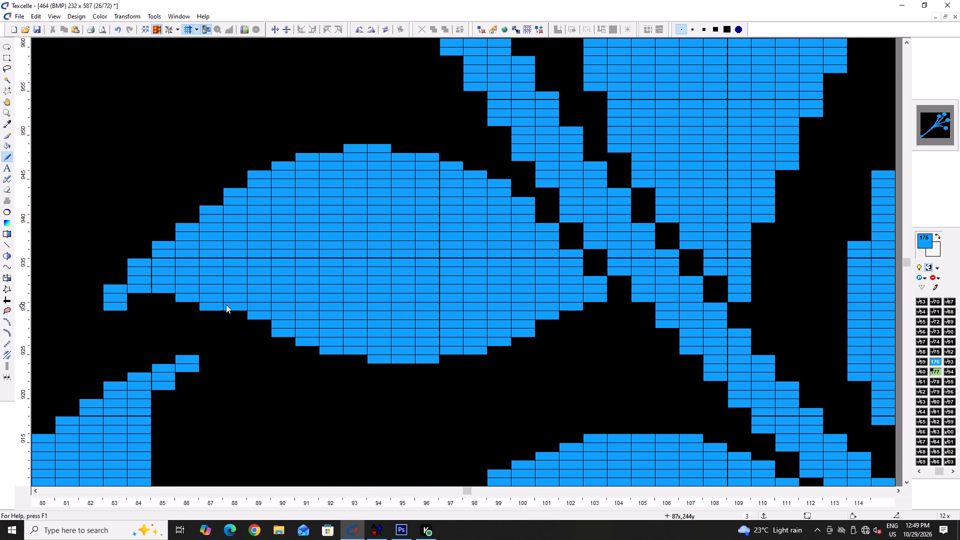
click(243, 311)
click(262, 321)
ctrl+scroll(264, 313, down, 5)
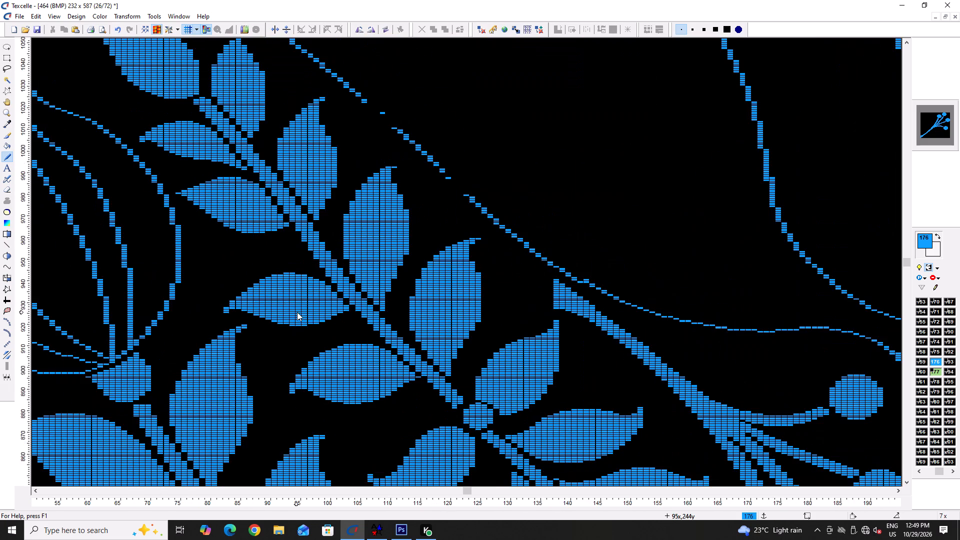
Trim the tip-side lower edge of the same leaf into an even slope across columns 86–91, rows 926–931.
ctrl+scroll(261, 312, up, 7)
right_click(321, 327)
right_click(308, 315)
right_click(276, 302)
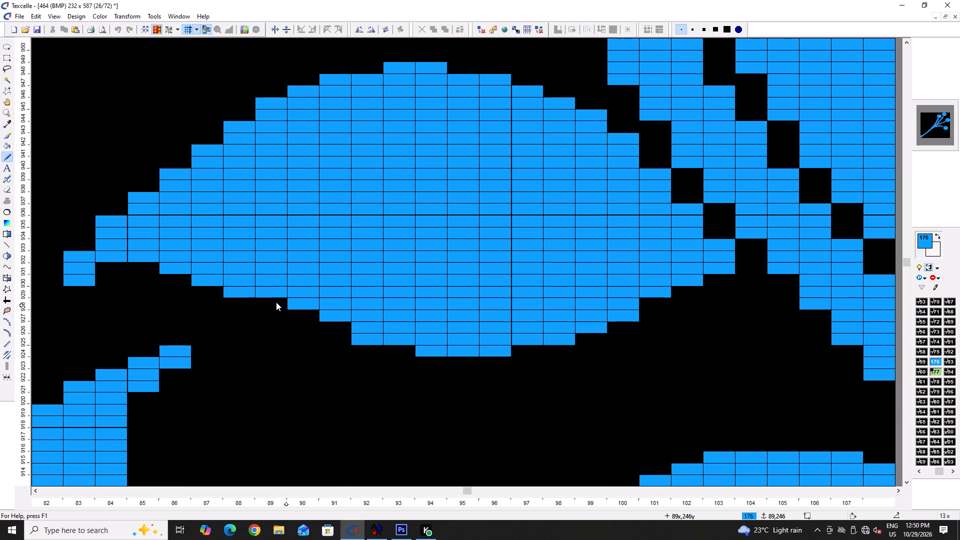
right_drag(247, 290, 235, 290)
right_click(205, 282)
right_click(169, 268)
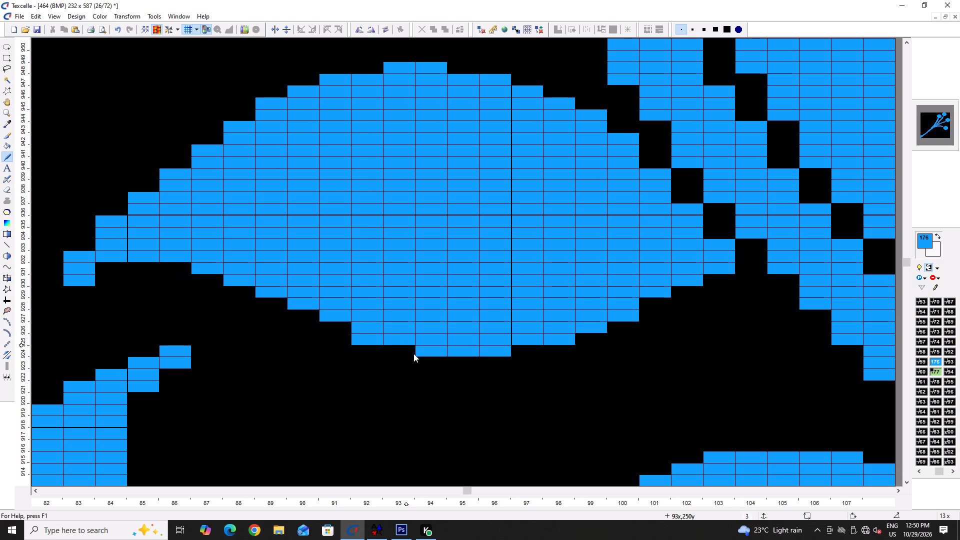
Round the leaf's lowest edge and its stem-side rise by trimming leaf-blue pixels across columns 92–100, rows 924–927.
right_drag(349, 334, 354, 338)
right_drag(414, 353, 522, 353)
right_click(564, 336)
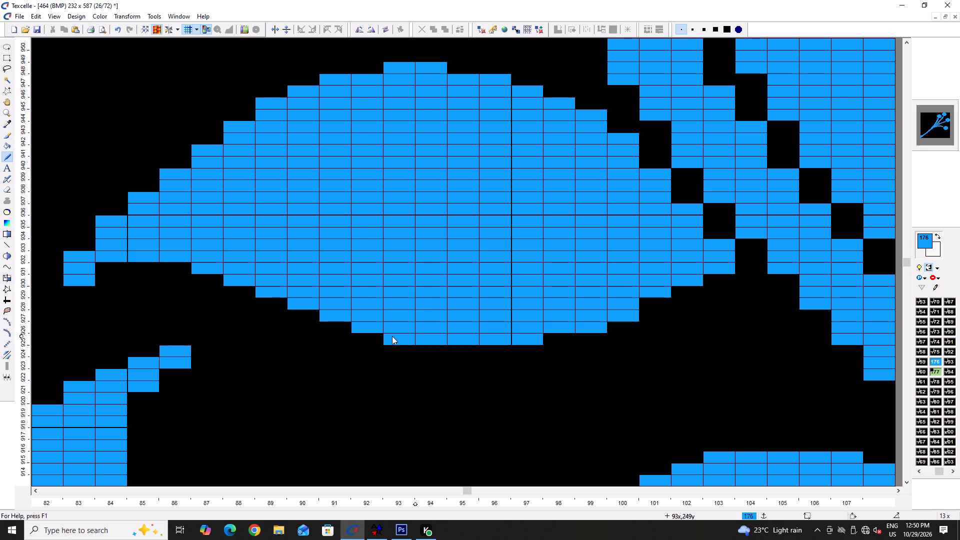
right_click(388, 338)
right_click(629, 317)
right_click(606, 326)
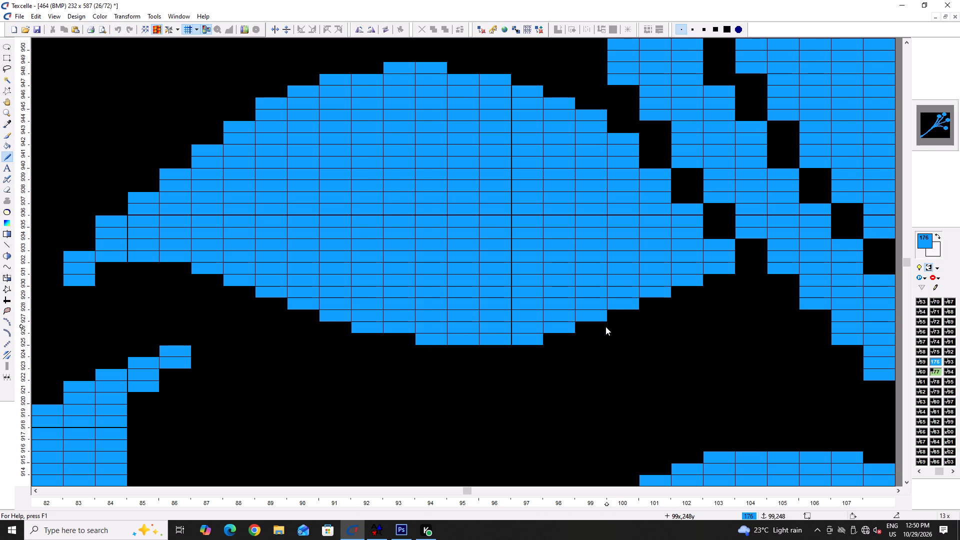
right_click(530, 338)
Trim the leaf's crest at columns 93–94, row 948, and the edge pixels at columns 91 and 96, row 947.
ctrl+scroll(456, 335, down, 5)
ctrl+scroll(493, 323, up, 6)
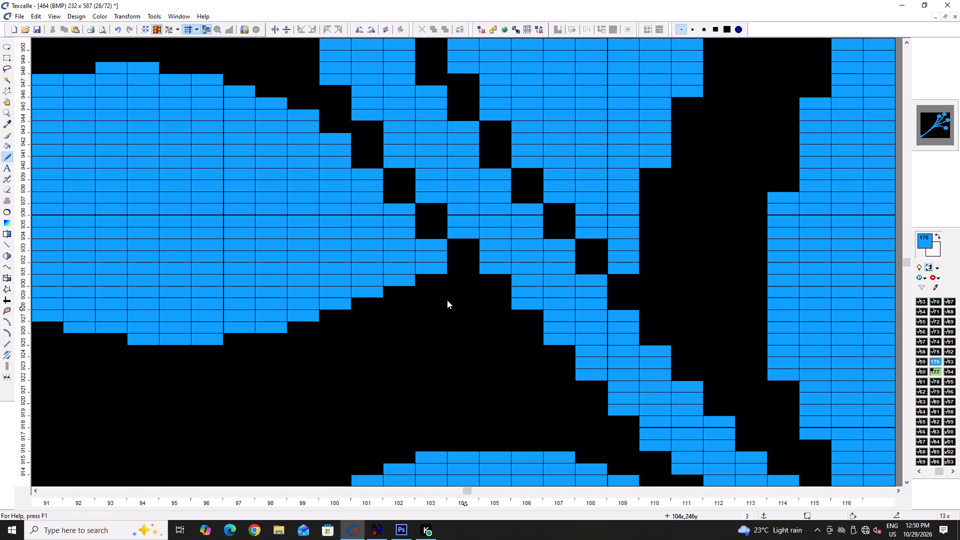
ctrl+scroll(457, 281, down, 6)
ctrl+scroll(368, 242, up, 3)
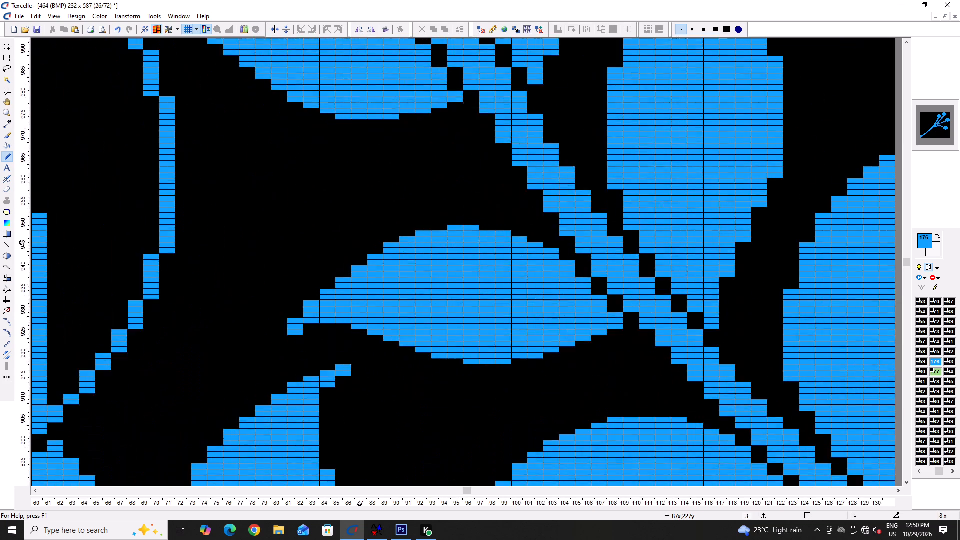
ctrl+scroll(356, 242, up, 2)
right_drag(493, 211, 517, 212)
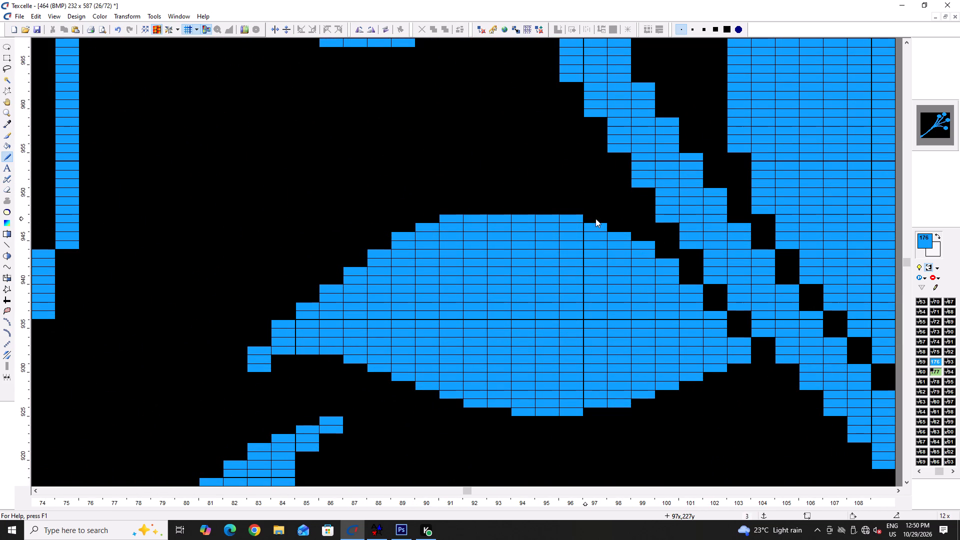
right_click(578, 220)
right_click(444, 217)
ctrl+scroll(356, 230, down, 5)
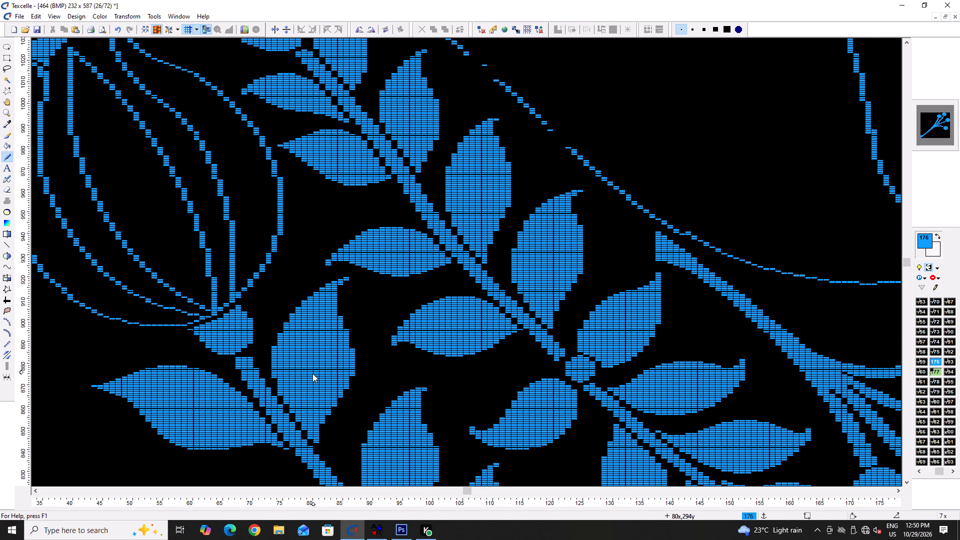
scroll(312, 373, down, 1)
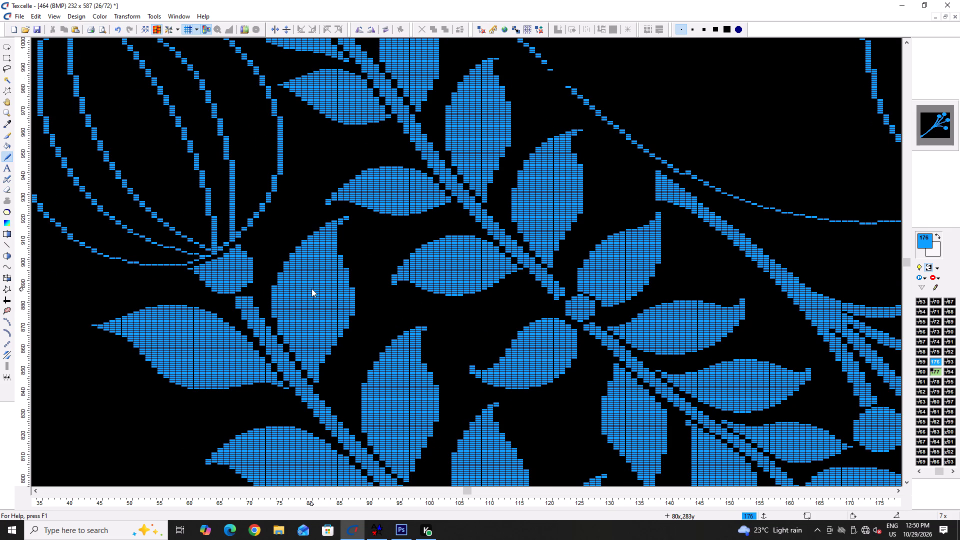
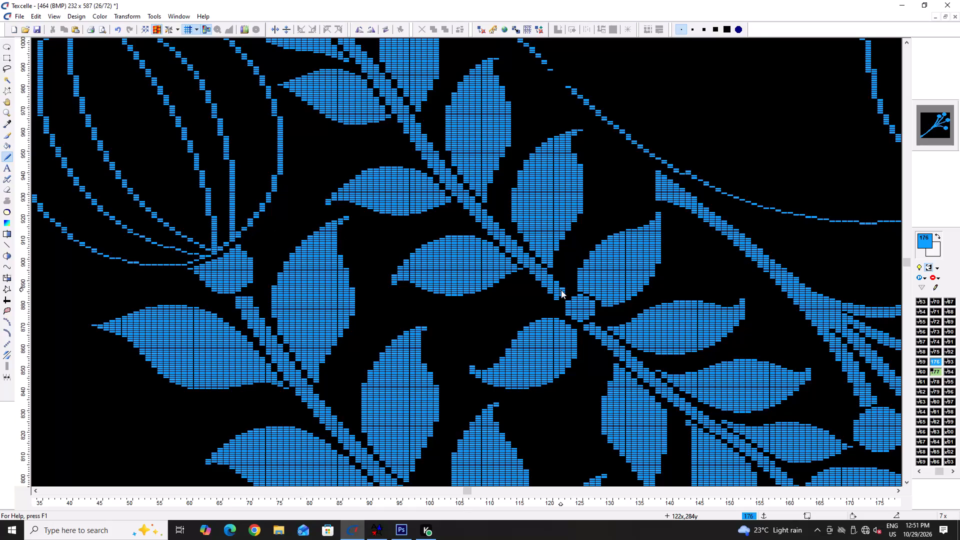
Trim the stem-side edge of the upright leaf below the bud into even steps across columns 74–80, rows 850–877.
ctrl+scroll(272, 300, up, 2)
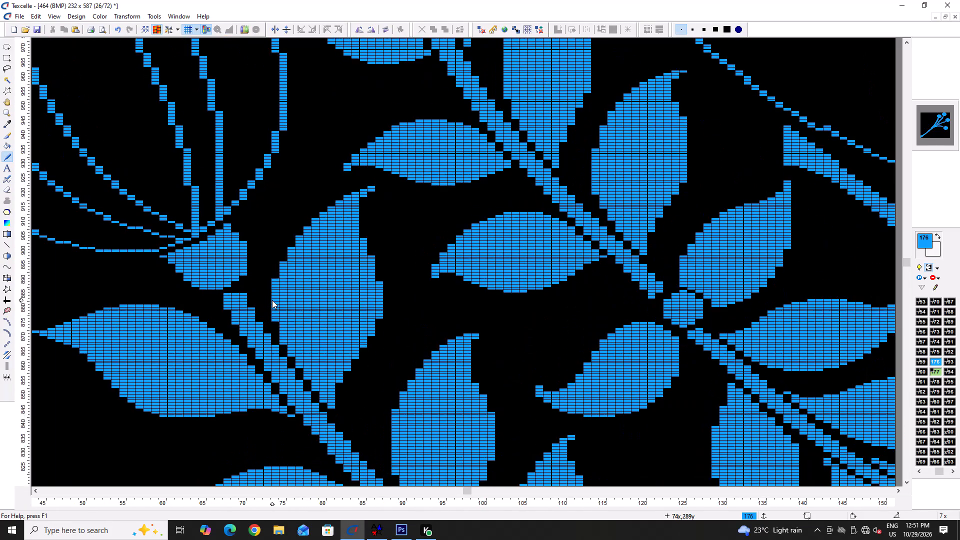
ctrl+scroll(273, 302, up, 2)
right_click(281, 328)
right_click(290, 375)
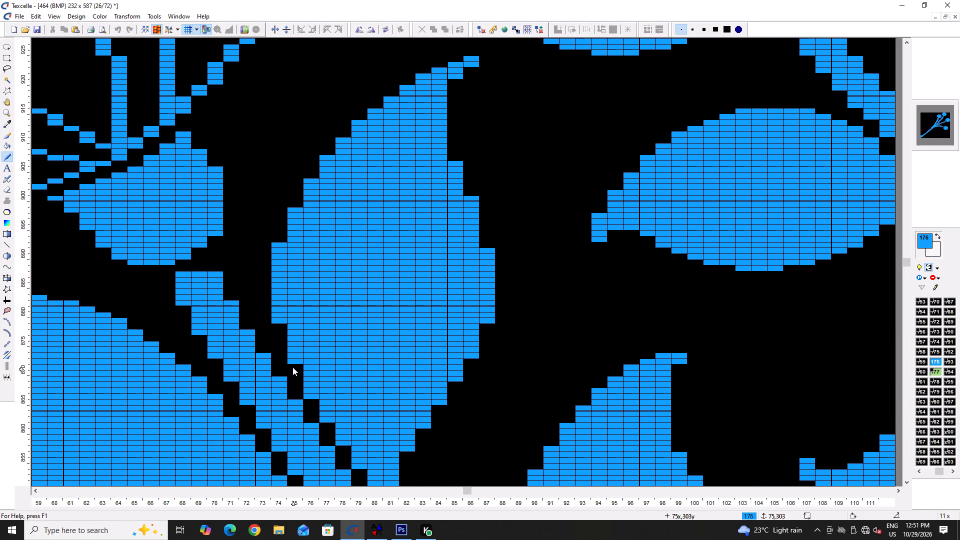
right_click(292, 367)
right_click(306, 395)
right_click(324, 417)
right_click(341, 441)
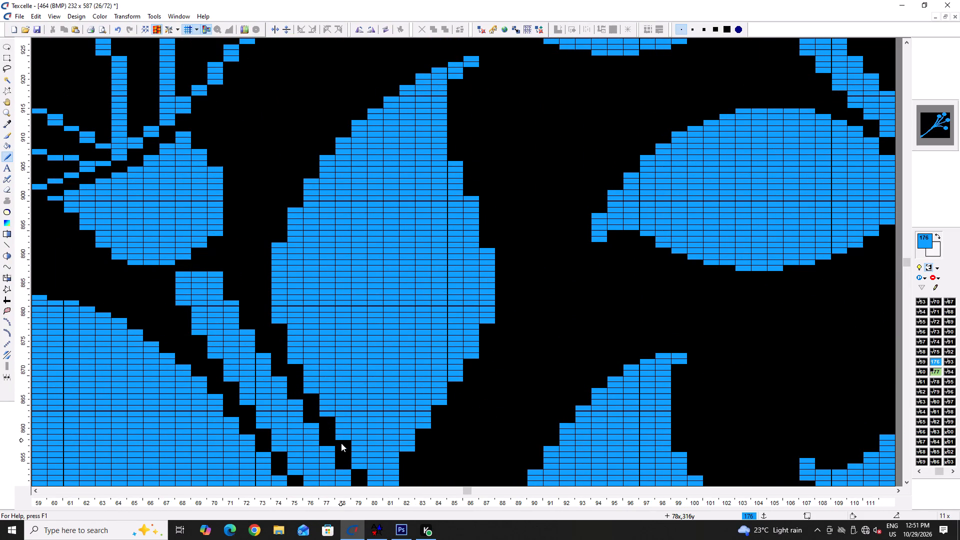
right_click(361, 461)
scroll(362, 434, down, 2)
right_click(353, 349)
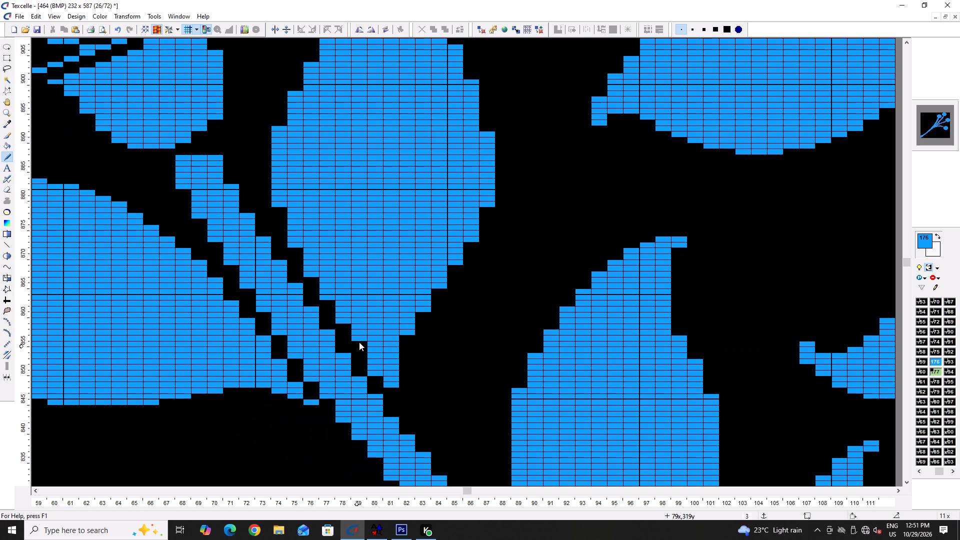
click(359, 342)
right_click(372, 372)
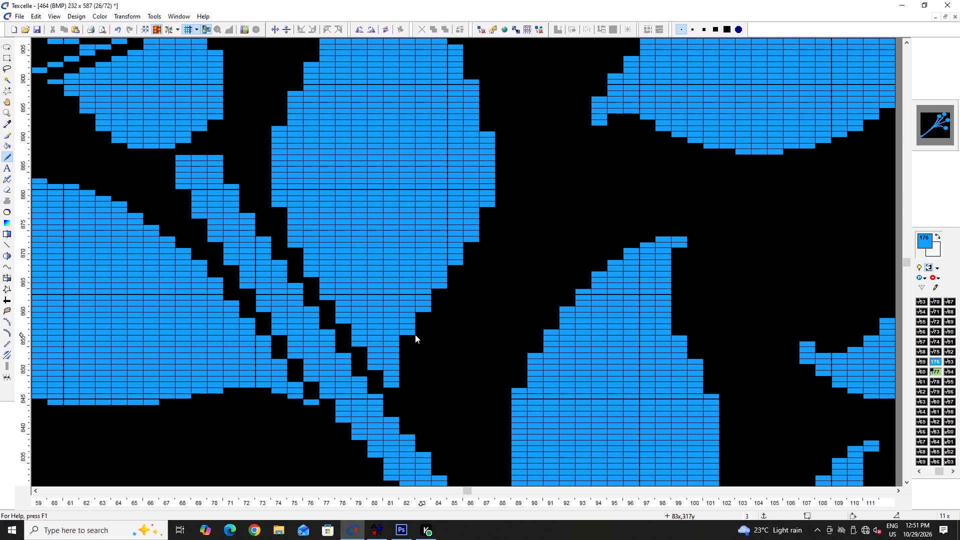
Add leaf-blue pixels to the step corners of that leaf's lower outer edge across columns 82–87, rows 855–878.
click(406, 340)
click(423, 314)
click(435, 289)
click(450, 267)
click(473, 245)
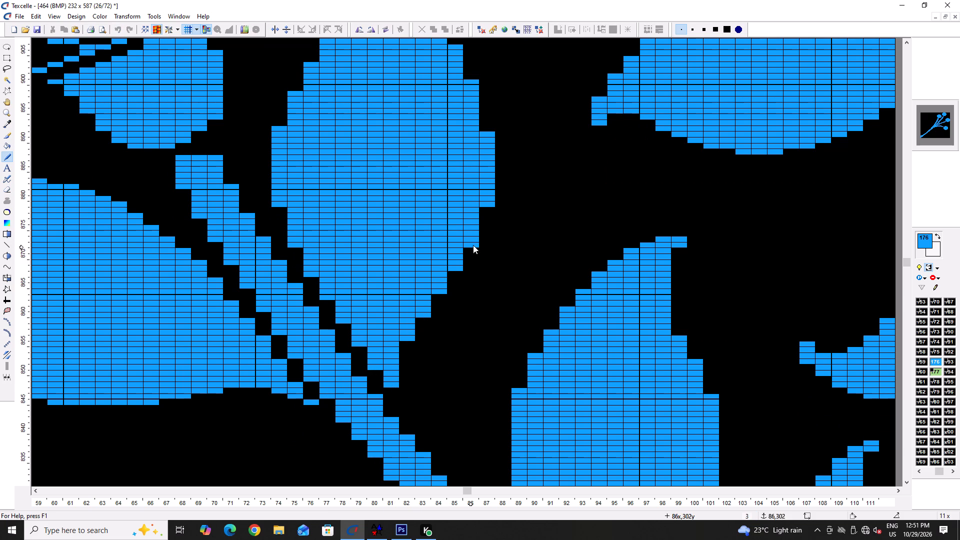
click(483, 208)
Build up the same leaf's upper outer edge with leaf-blue pixels at column 87, rows 890–893, and column 85, rows 906–908.
scroll(483, 211, up, 3)
drag(493, 293, 492, 309)
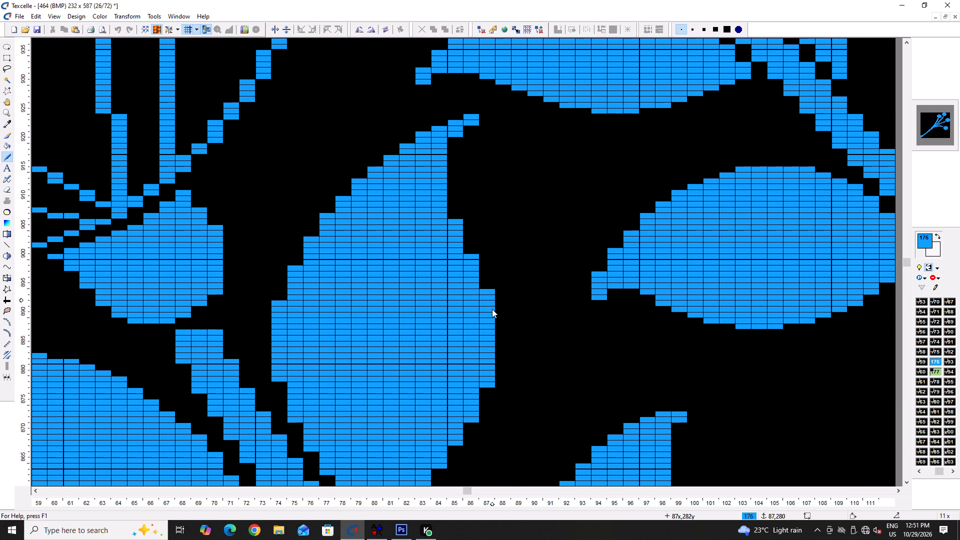
drag(492, 309, 492, 310)
click(452, 210)
drag(452, 212, 452, 220)
click(452, 220)
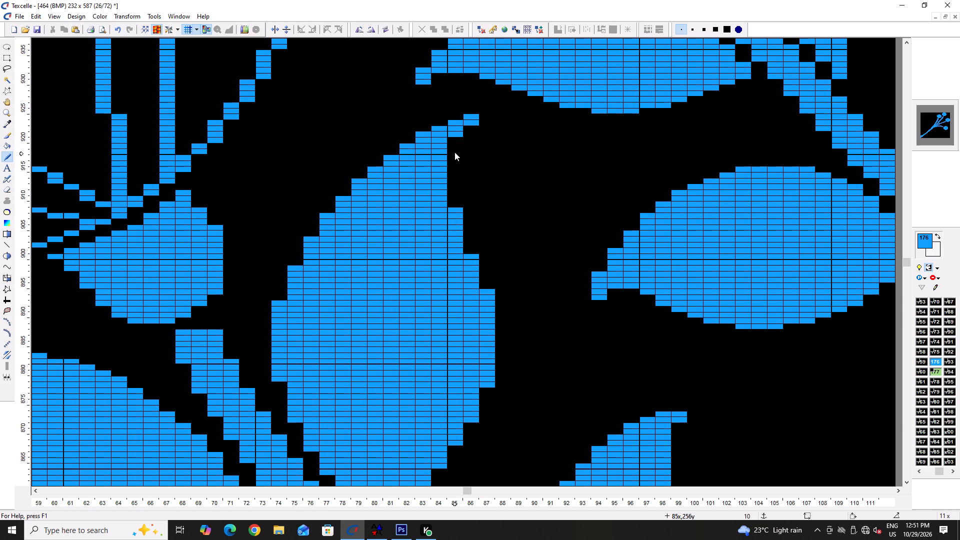
Thicken the underside of the leaf's pointed tip with leaf-blue pixels at columns 85–86, rows 919–922.
click(452, 140)
click(465, 131)
click(475, 125)
right_click(471, 132)
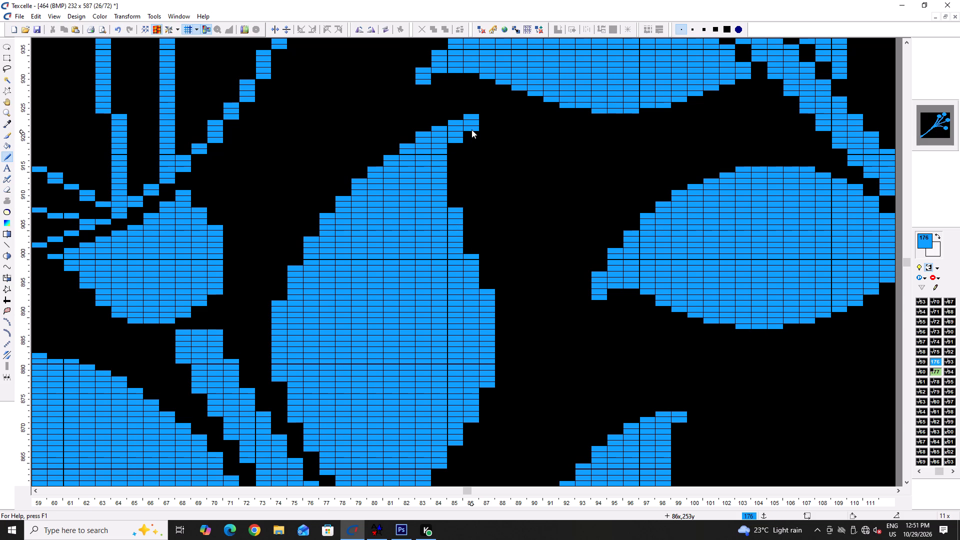
Trim the leaf on the opposite side of the stem, clearing its stem-side edge pixel at column 86, row 813.
ctrl+scroll(467, 178, down, 5)
ctrl+scroll(278, 259, up, 2)
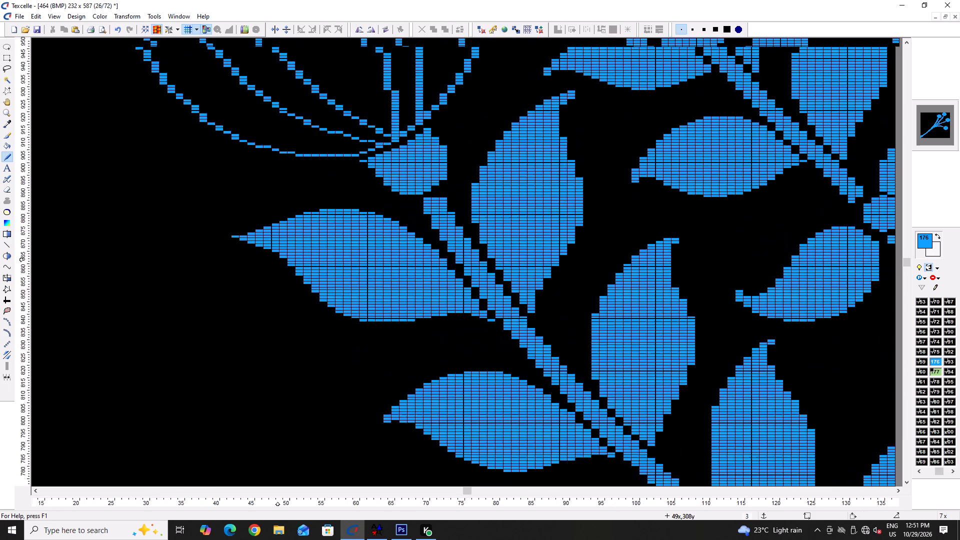
ctrl+scroll(277, 259, up, 3)
ctrl+scroll(313, 256, down, 1)
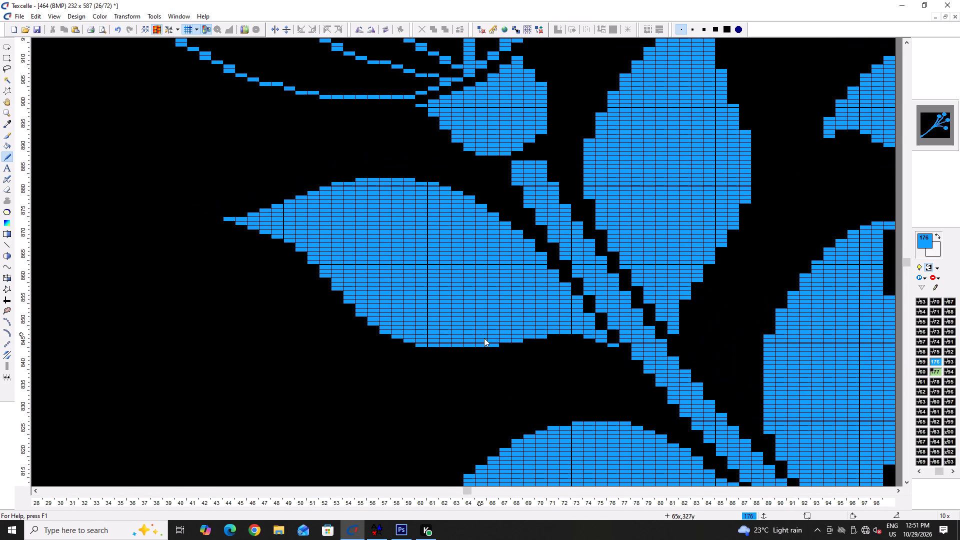
scroll(473, 328, down, 3)
ctrl+scroll(443, 328, down, 1)
ctrl+scroll(461, 332, up, 2)
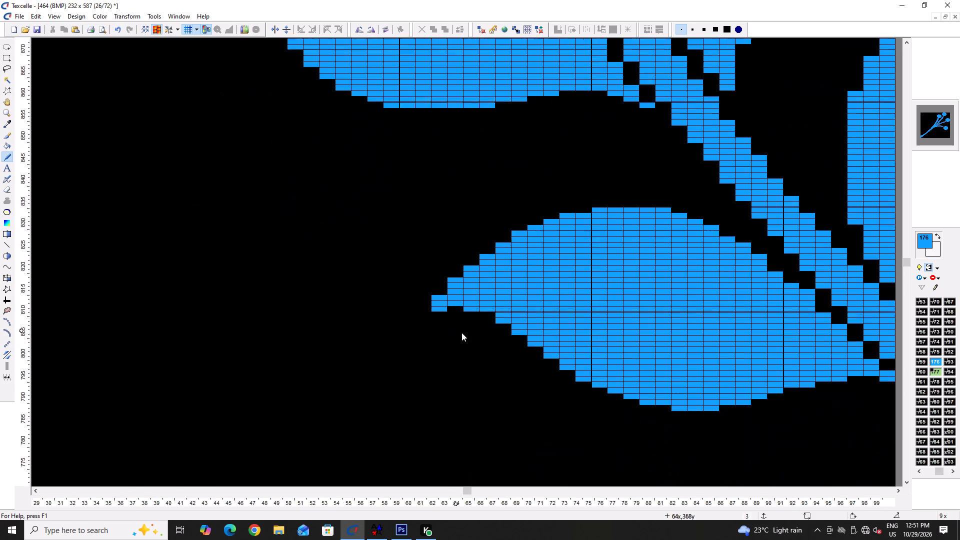
ctrl+scroll(461, 332, up, 1)
right_click(473, 299)
ctrl+scroll(396, 305, down, 6)
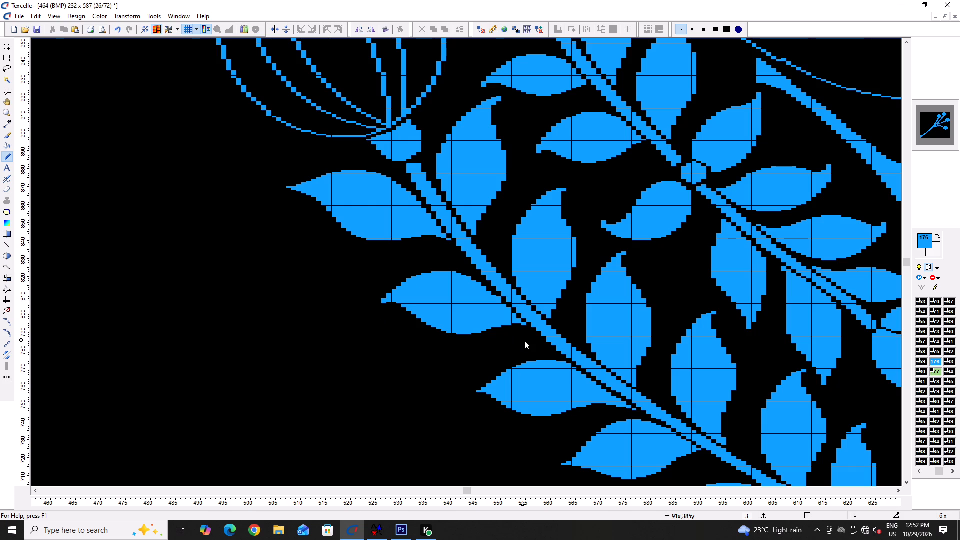
ctrl+scroll(493, 285, up, 6)
right_click(507, 330)
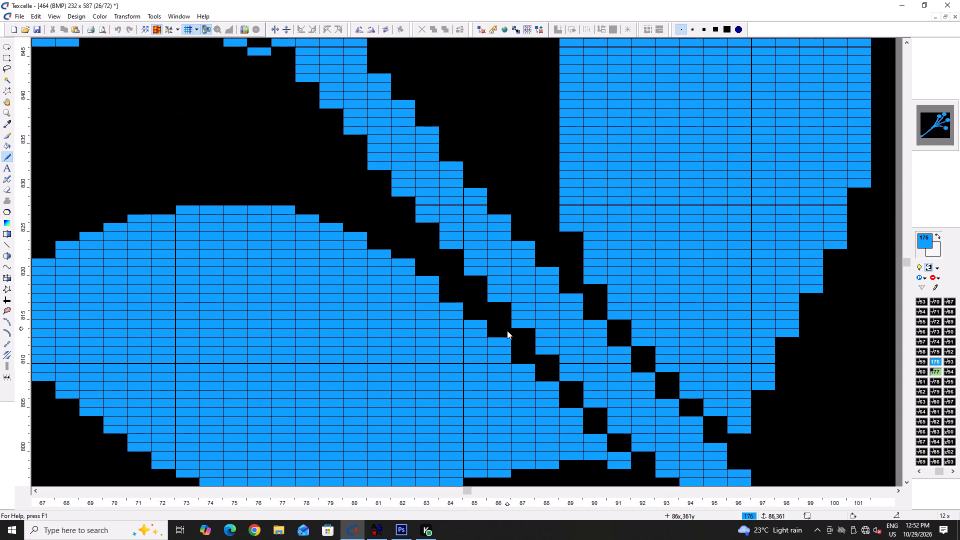
ctrl+scroll(487, 330, down, 2)
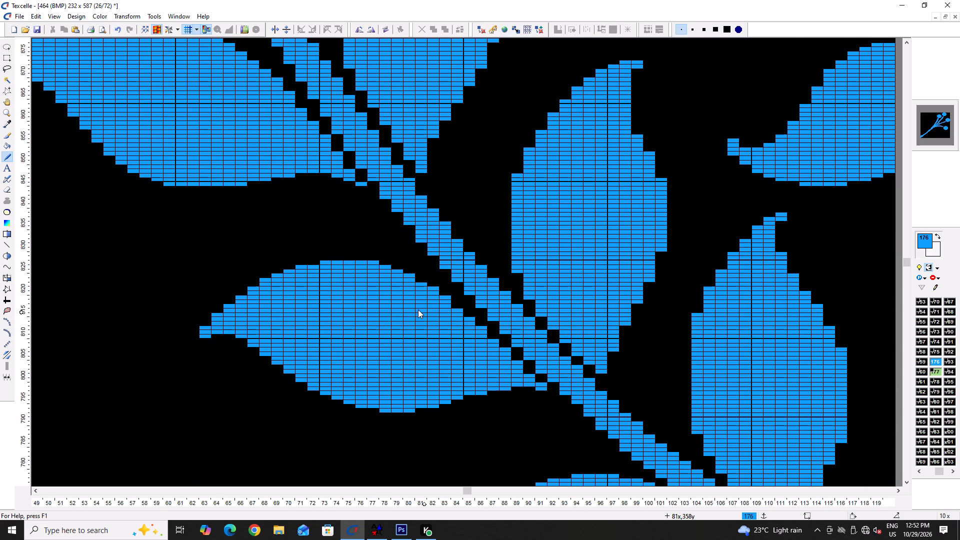
Fill out the upright leaf's lower outer edge across columns 82–87, rows 852–875, and trim the excess at the bottom of column 87.
scroll(418, 309, up, 4)
click(431, 389)
click(432, 385)
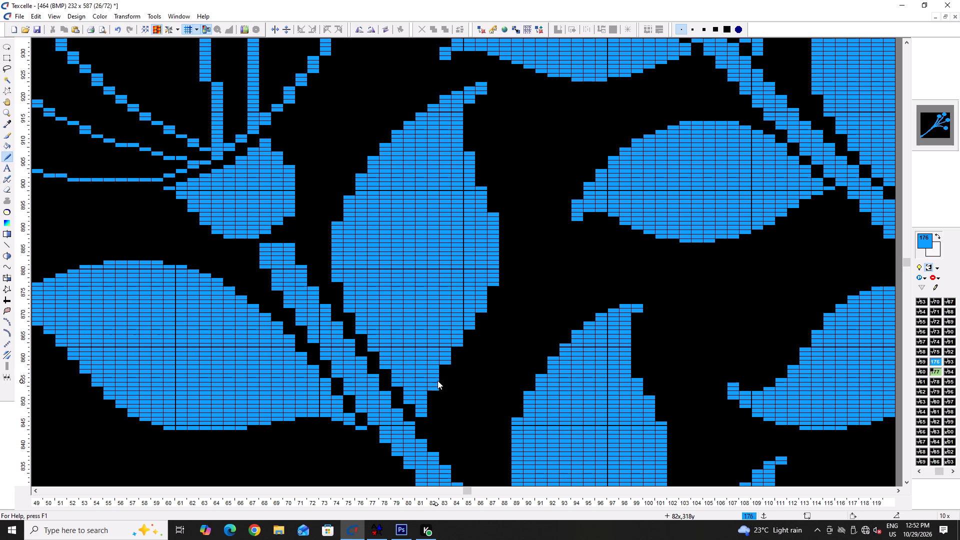
click(441, 372)
click(444, 364)
click(444, 368)
drag(453, 357, 455, 351)
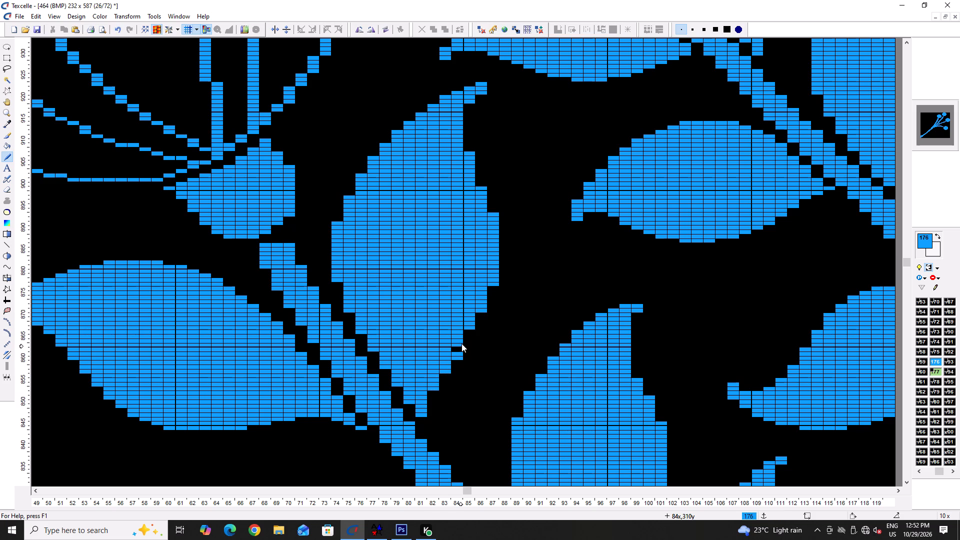
click(458, 344)
click(461, 347)
right_click(459, 357)
drag(468, 336, 469, 331)
click(469, 330)
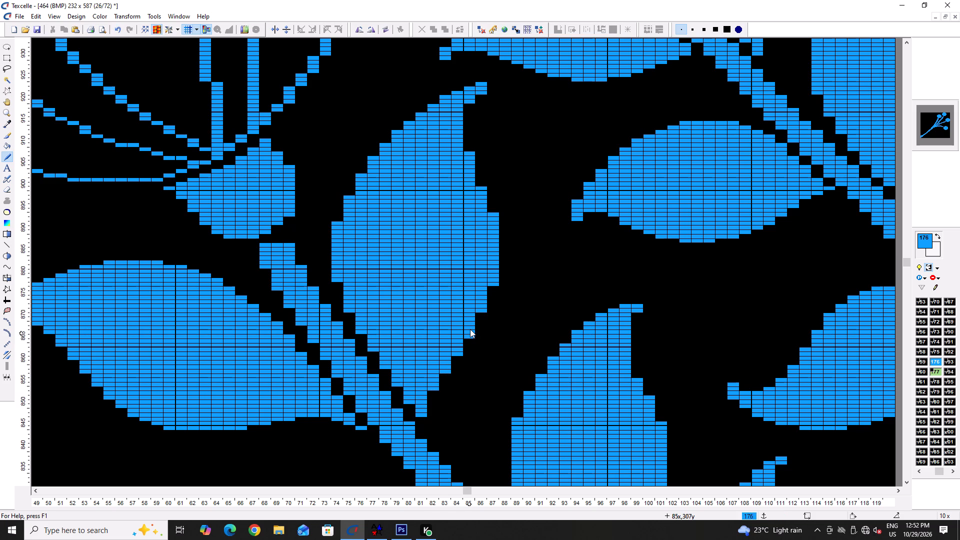
click(477, 319)
click(482, 312)
drag(492, 301, 491, 290)
click(491, 288)
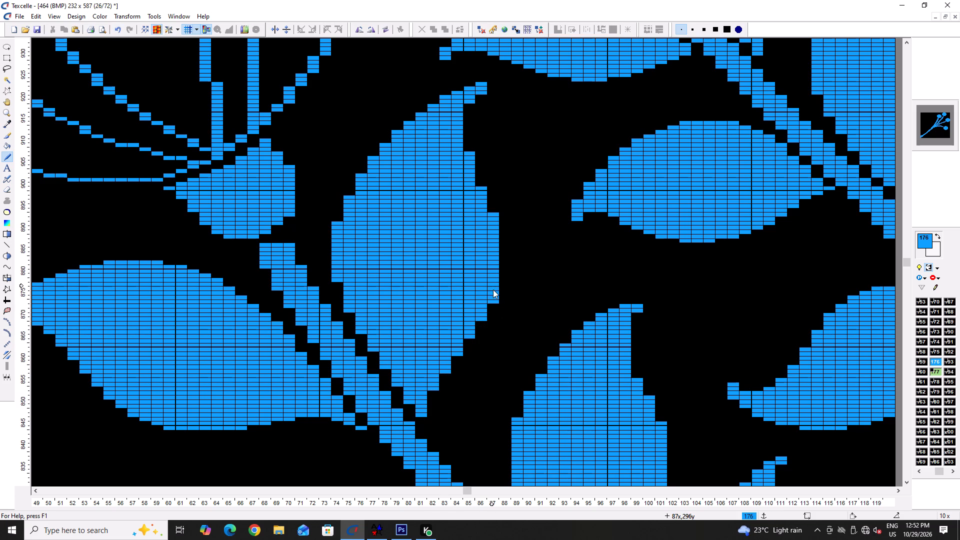
right_click(494, 297)
right_drag(494, 298, 493, 304)
right_click(493, 301)
ctrl+scroll(421, 329, down, 5)
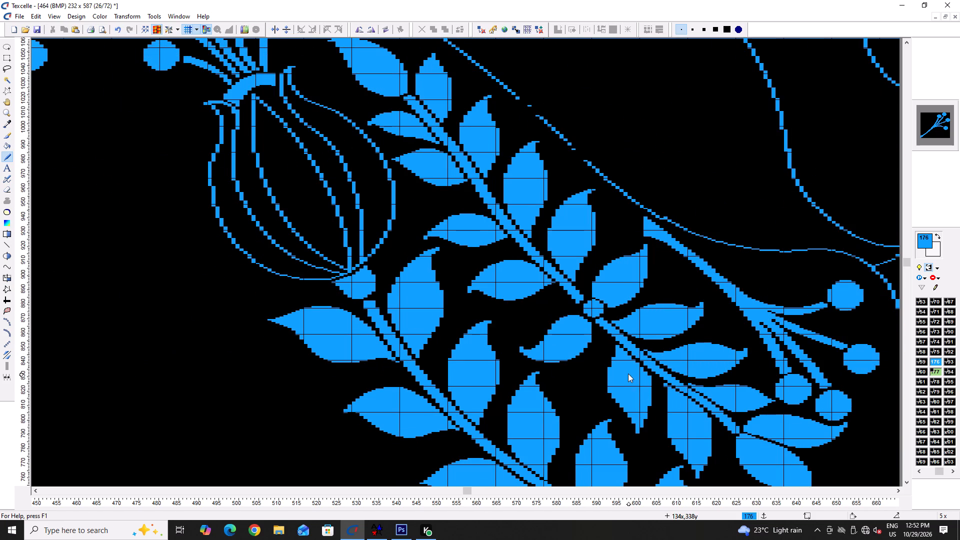
Reshape the stem-side shoulder of the hanging leaf on the next branch at column 139, rows 831–834.
ctrl+scroll(628, 373, up, 6)
scroll(557, 376, down, 3)
right_click(543, 274)
ctrl+scroll(548, 306, down, 3)
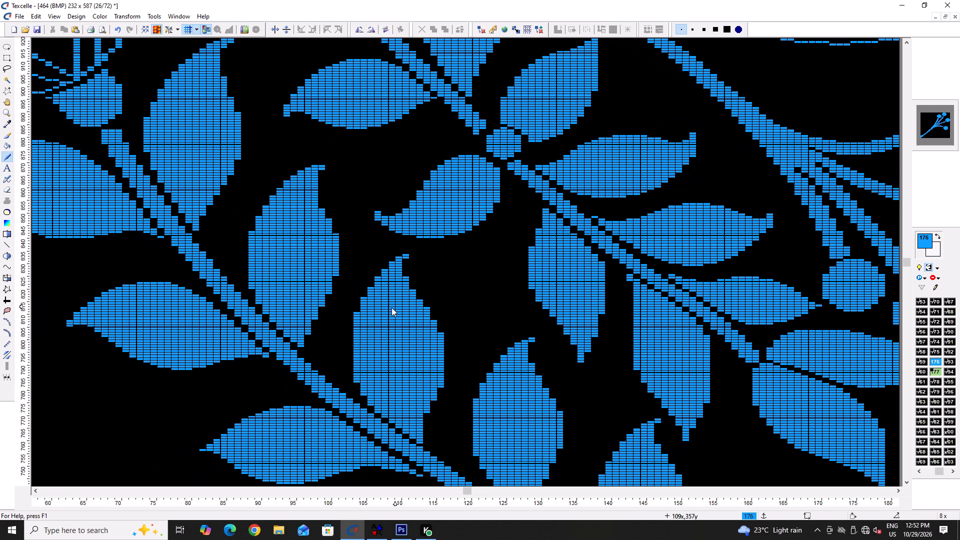
ctrl+scroll(582, 249, up, 2)
right_drag(619, 268, 618, 273)
right_click(617, 266)
click(613, 277)
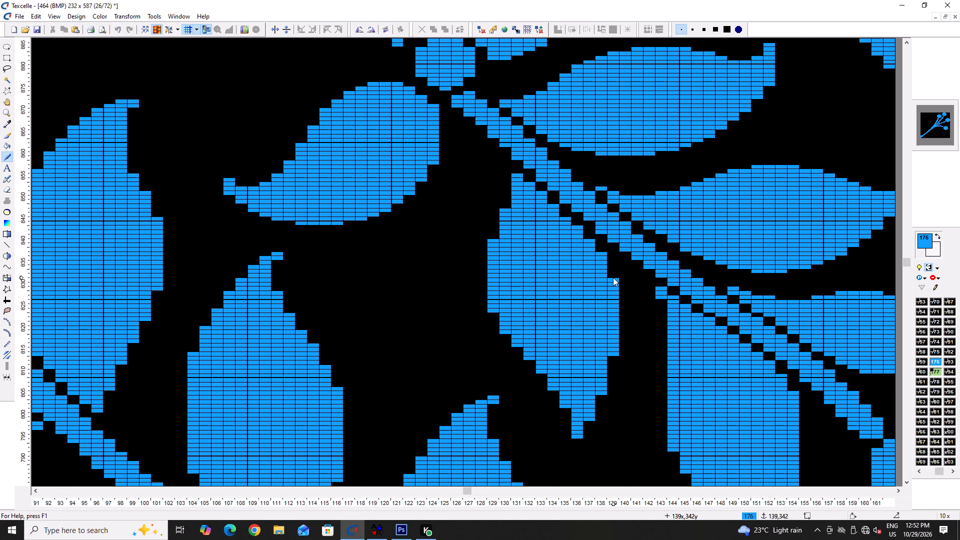
click(613, 275)
Trim the stem-side edge of the neighbouring hanging leaf into a smooth slope across columns 151–154, rows 804–815.
ctrl+scroll(557, 396, down, 5)
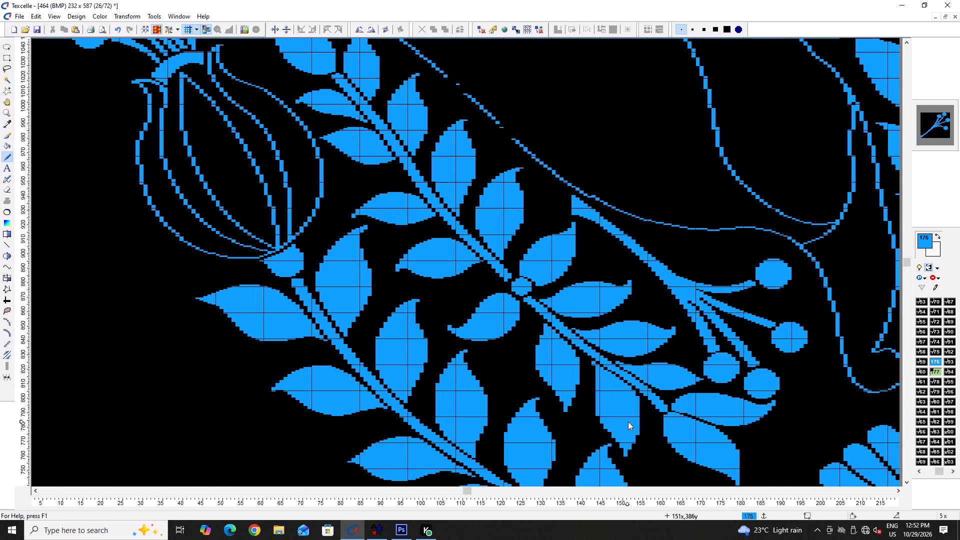
key(Right)
key(Right)
ctrl+scroll(402, 404, up, 3)
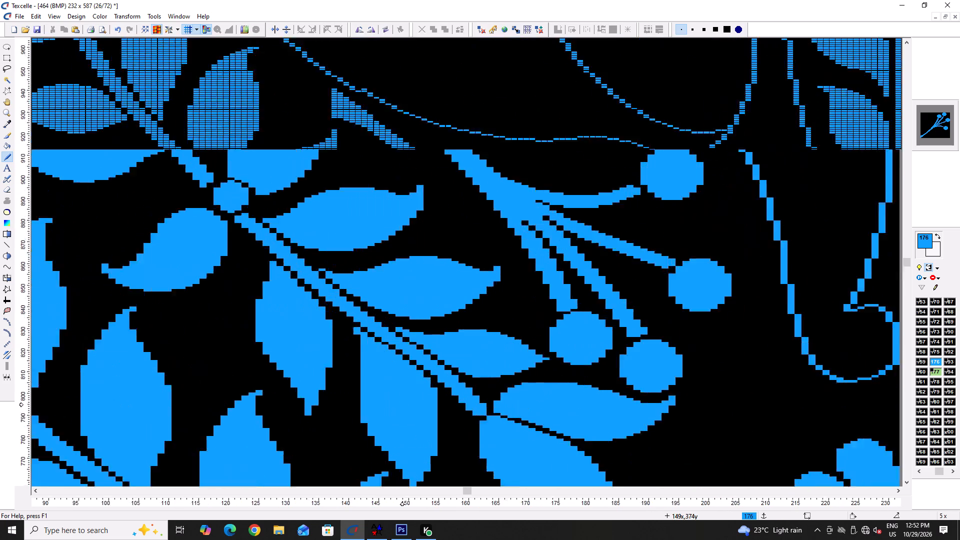
ctrl+scroll(402, 402, up, 4)
scroll(376, 247, down, 1)
right_click(457, 235)
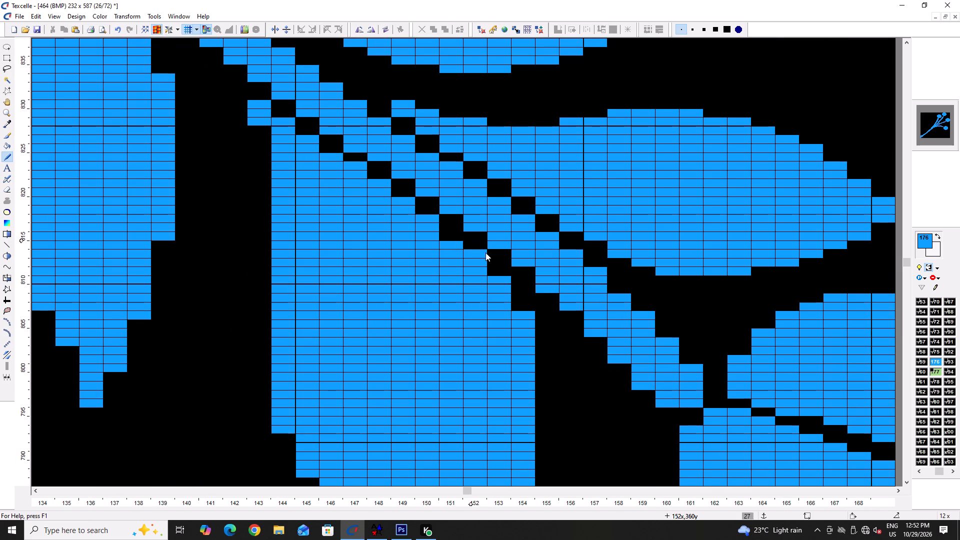
right_click(490, 255)
right_click(477, 249)
right_drag(477, 254, 479, 259)
right_click(499, 282)
right_drag(499, 285, 500, 290)
right_drag(512, 308, 516, 333)
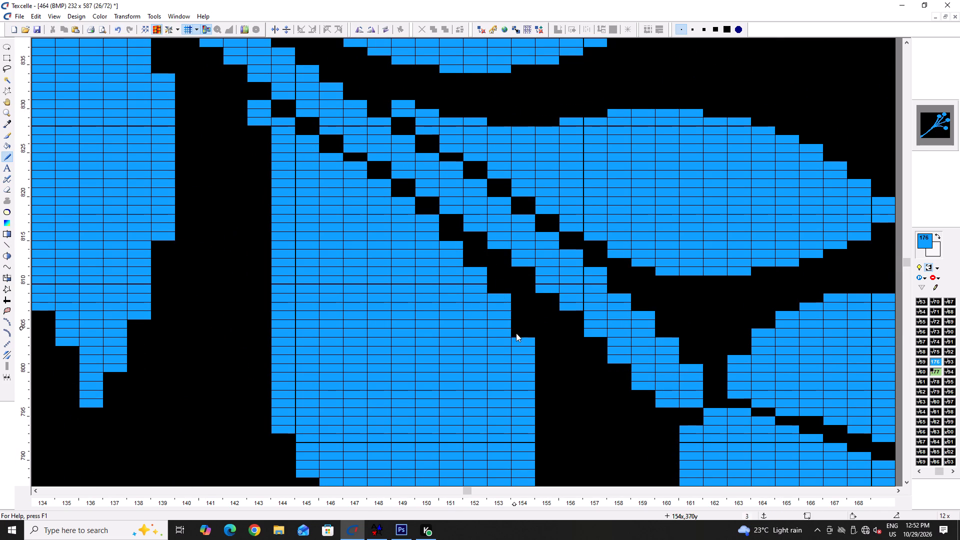
right_drag(516, 333, 515, 332)
Trim the opposite lower edge of that hanging leaf toward its tip across columns 144–150, rows 769–795.
ctrl+scroll(503, 302, down, 3)
ctrl+scroll(450, 336, up, 2)
right_drag(425, 334, 425, 337)
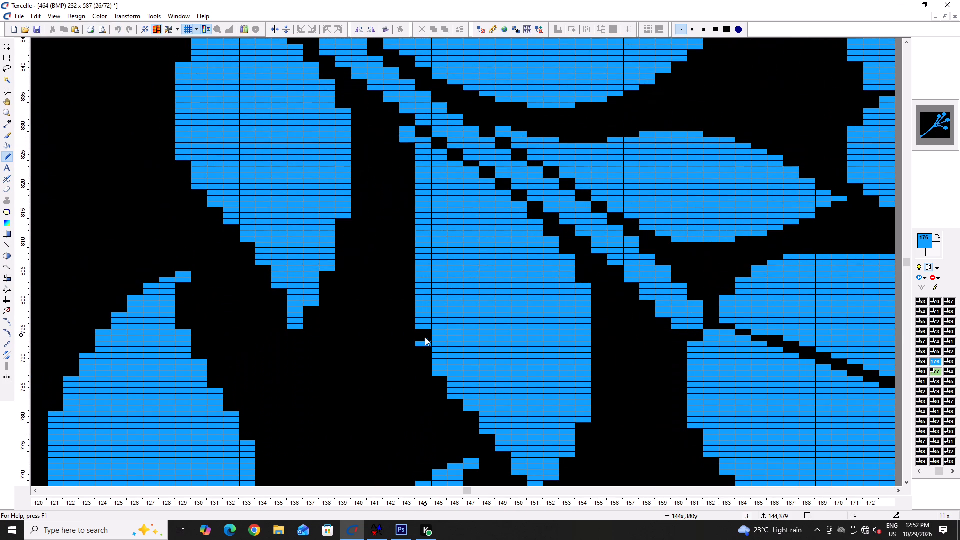
right_drag(425, 337, 426, 354)
right_drag(437, 364, 439, 380)
right_drag(450, 389, 453, 400)
scroll(459, 372, down, 2)
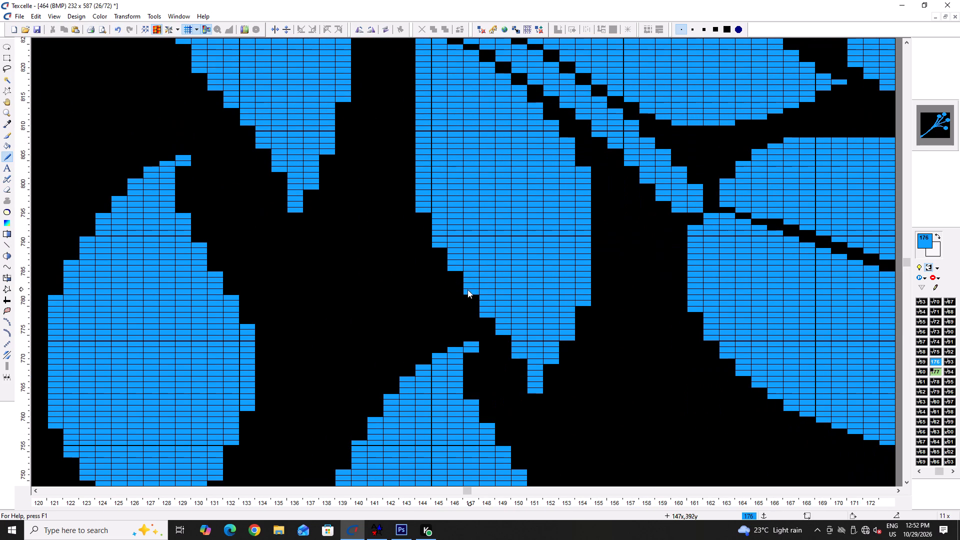
right_click(467, 289)
right_drag(480, 310, 481, 316)
right_click(497, 327)
right_drag(515, 354, 517, 360)
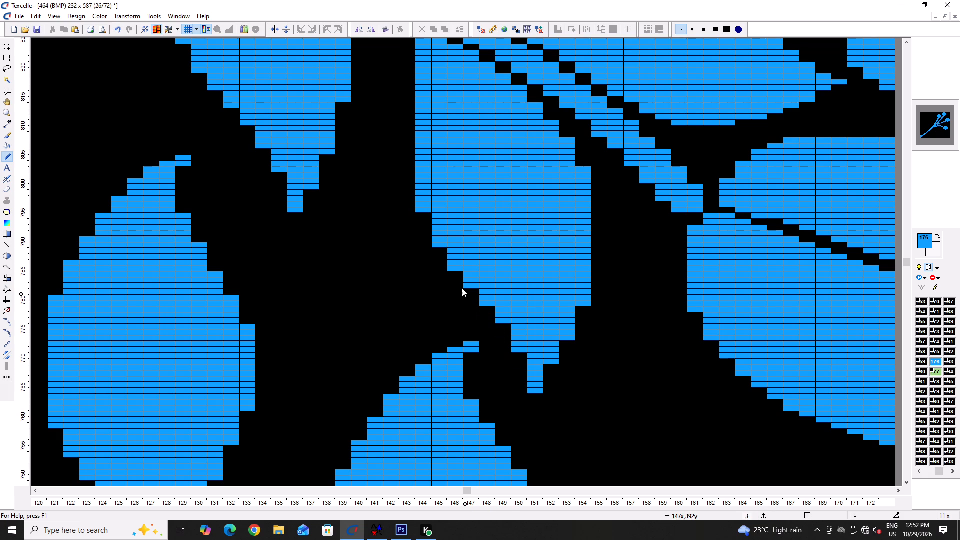
Even out the steps at the start of that lower edge across columns 144–146, rows 785–797.
right_click(454, 271)
right_click(450, 268)
right_click(439, 244)
right_click(425, 200)
right_click(426, 200)
right_click(424, 207)
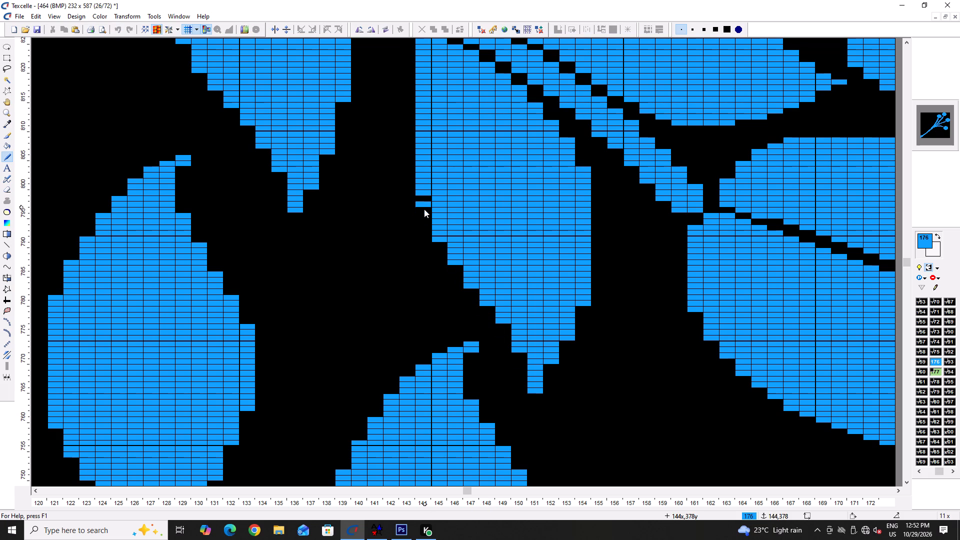
click(424, 199)
right_click(438, 234)
right_click(438, 234)
right_click(445, 239)
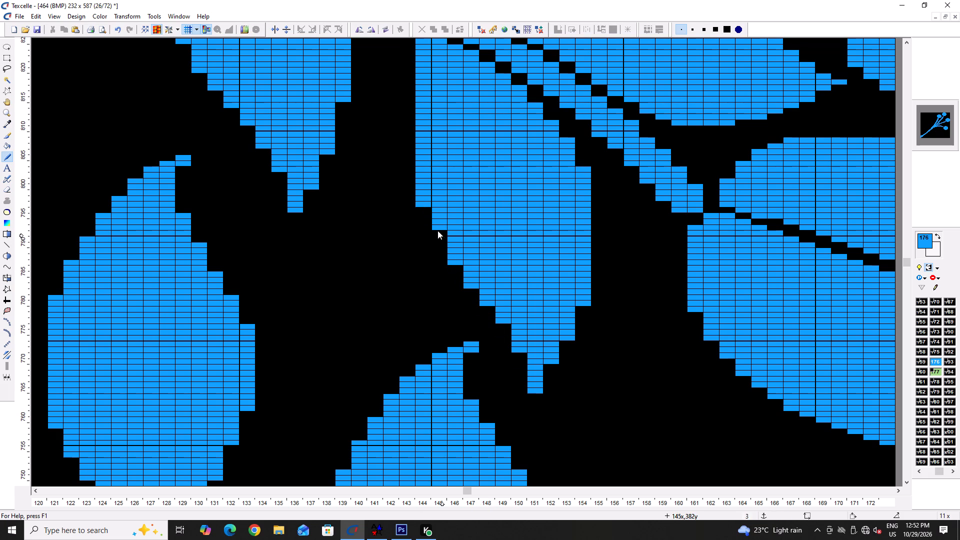
click(437, 230)
Trim the remaining steps toward the tip across columns 146–150, rows 771–786, and the lowest edge pixels of column 144.
right_click(451, 262)
right_drag(468, 285, 471, 293)
right_click(485, 305)
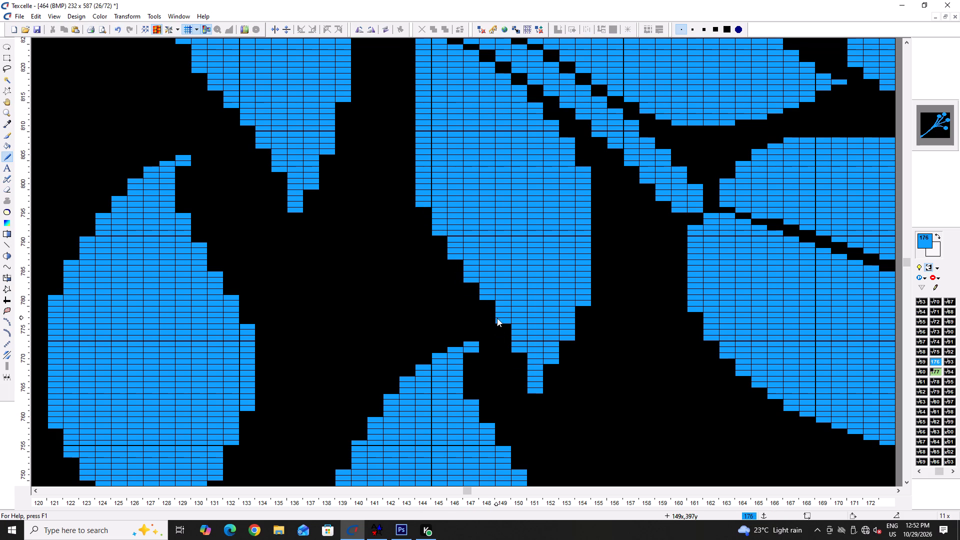
right_click(497, 318)
right_click(498, 319)
right_click(515, 349)
ctrl+scroll(494, 323, down, 5)
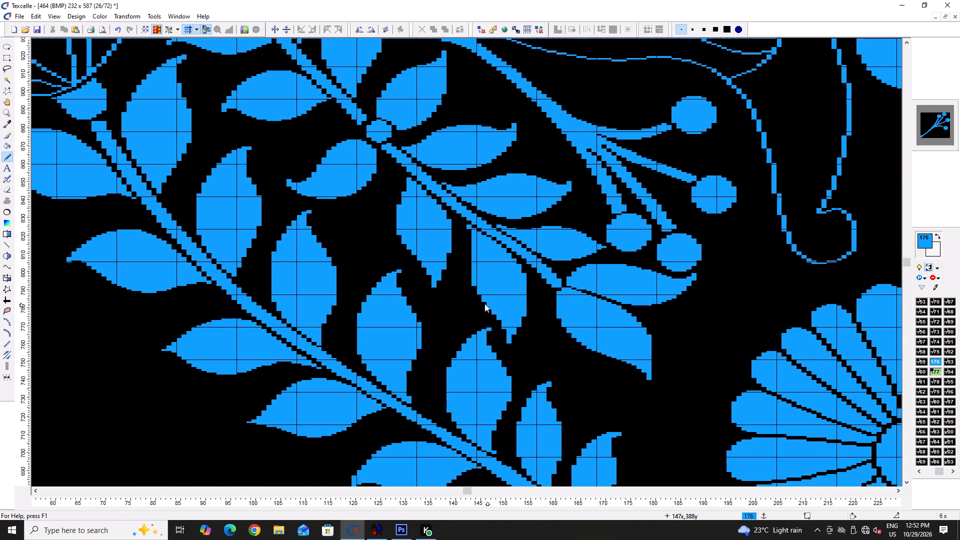
ctrl+scroll(483, 302, up, 3)
right_click(474, 276)
right_click(475, 275)
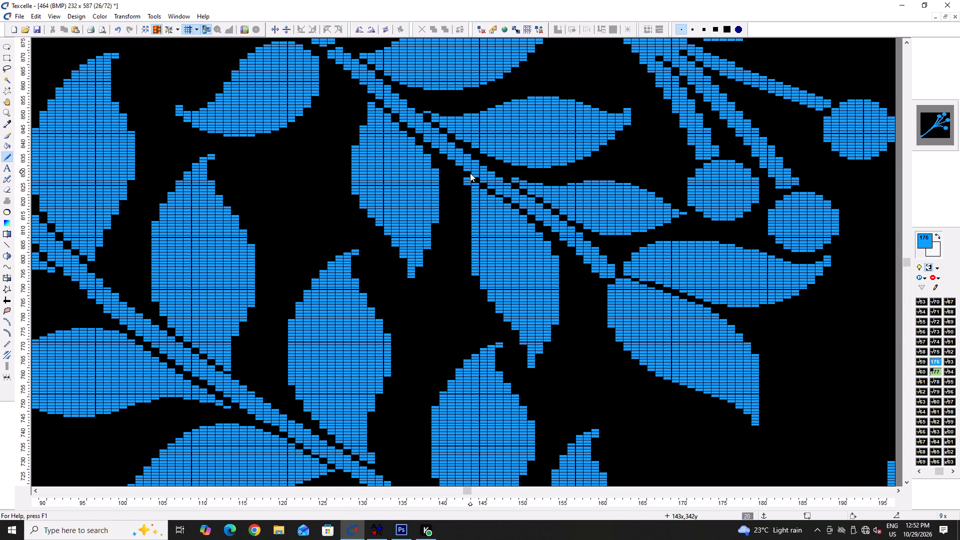
Extend the stem-side tip of the hanging leaf with blue pixels in columns 142–143, around rows 825–829.
click(469, 187)
click(462, 175)
Trim the lower stem-side edge of the horizontal leaf at the stem's end across columns 164–165, rows 795–796.
scroll(361, 316, down, 1)
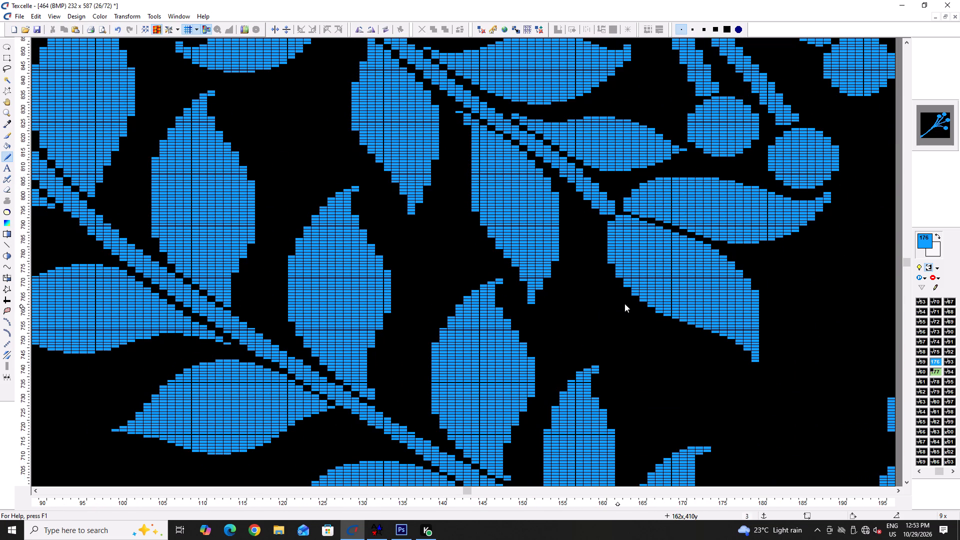
ctrl+scroll(612, 300, down, 4)
ctrl+scroll(718, 297, up, 5)
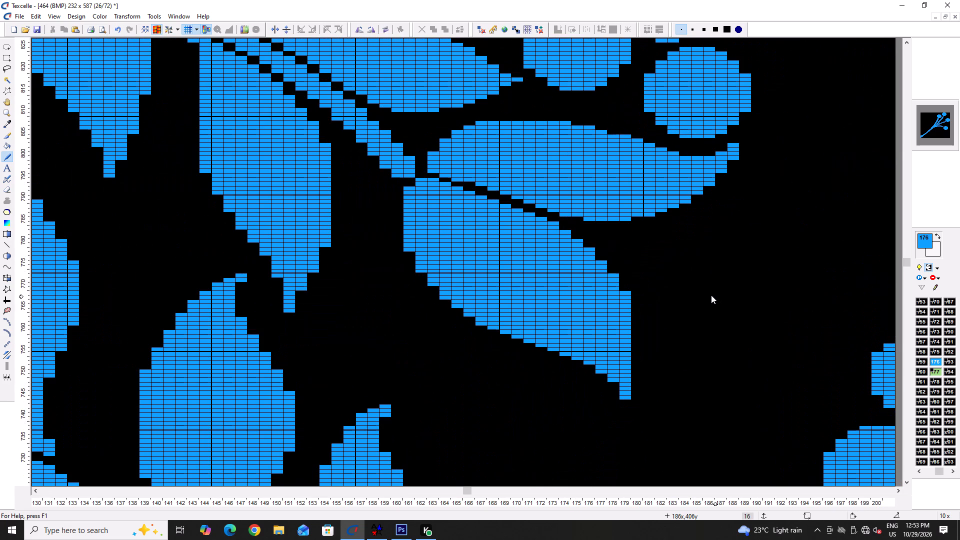
key(Right)
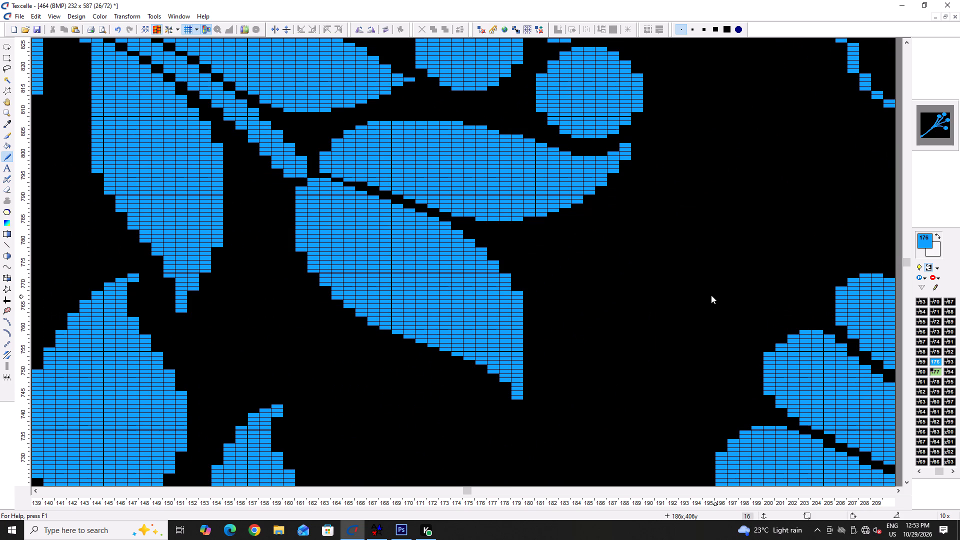
key(x)
ctrl+scroll(379, 210, up, 4)
scroll(313, 152, up, 2)
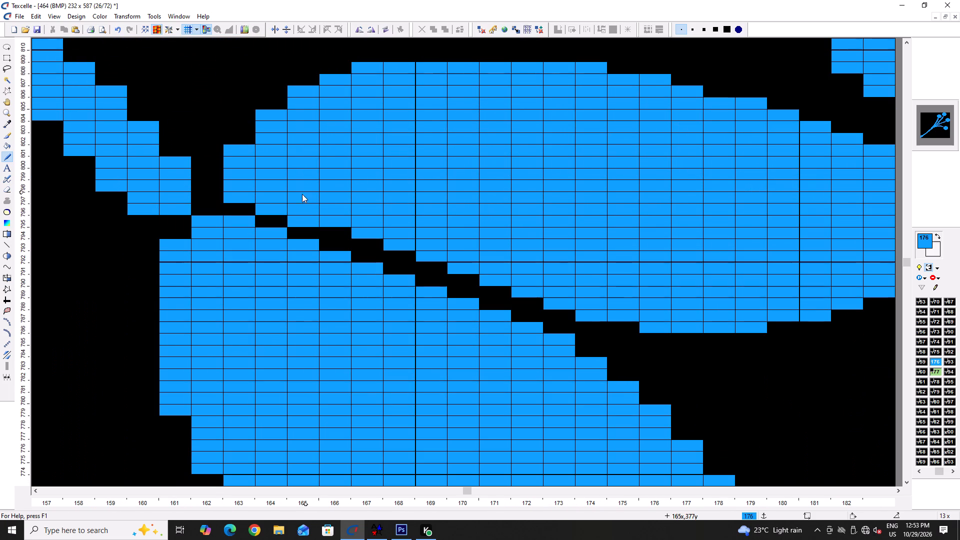
right_click(276, 210)
right_click(289, 218)
right_click(293, 220)
Smooth that horizontal leaf's upper edge by trimming columns 174–176, rows 808–809, and its stem-side curve across columns 163–167, rows 802–809.
ctrl+scroll(417, 257, down, 4)
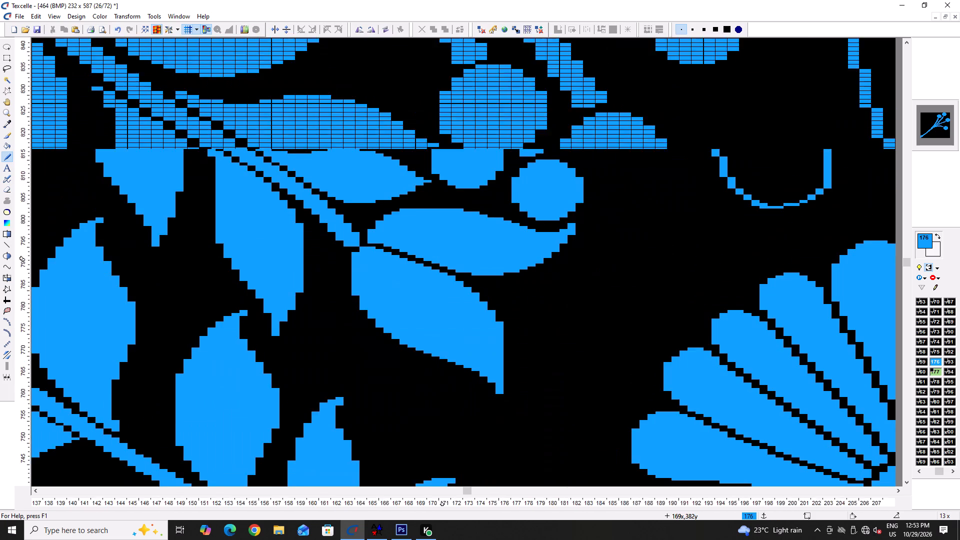
ctrl+scroll(448, 212, up, 3)
right_click(482, 182)
right_click(480, 183)
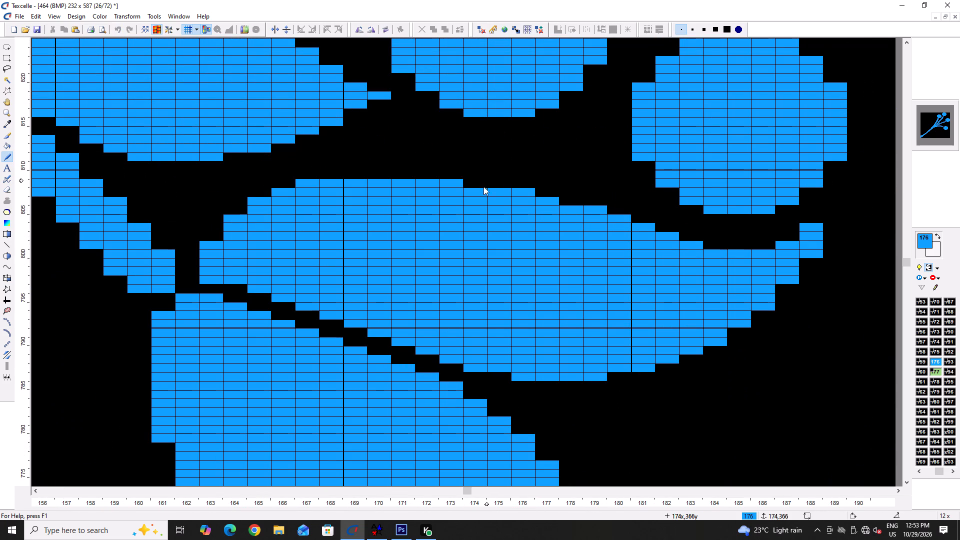
right_click(530, 191)
right_click(530, 191)
right_click(298, 181)
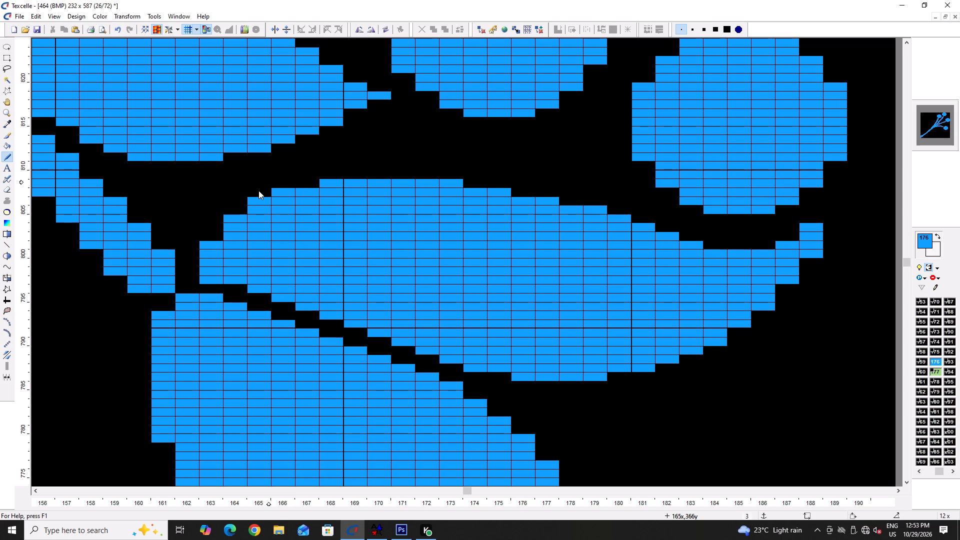
double_click(207, 234)
right_click(269, 191)
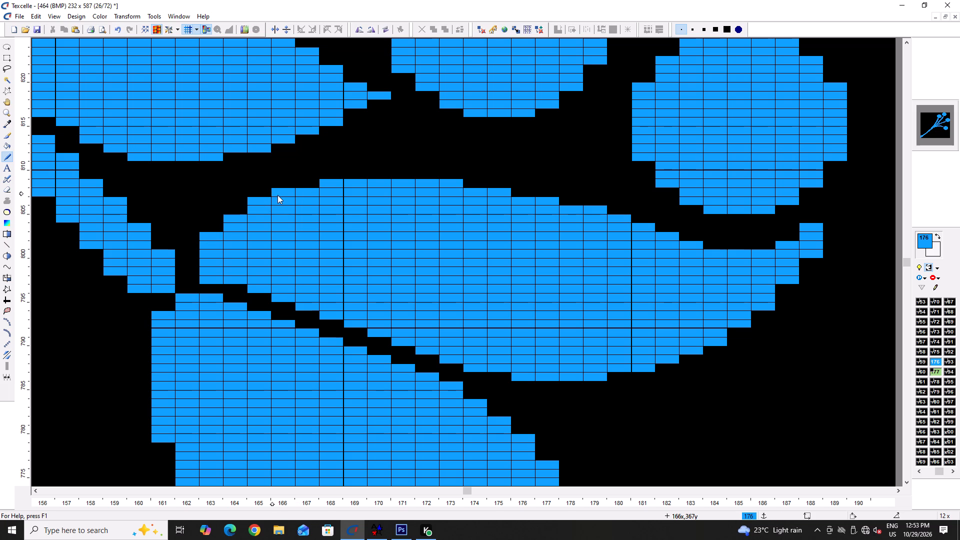
right_click(277, 195)
right_click(257, 201)
right_click(239, 214)
right_click(208, 237)
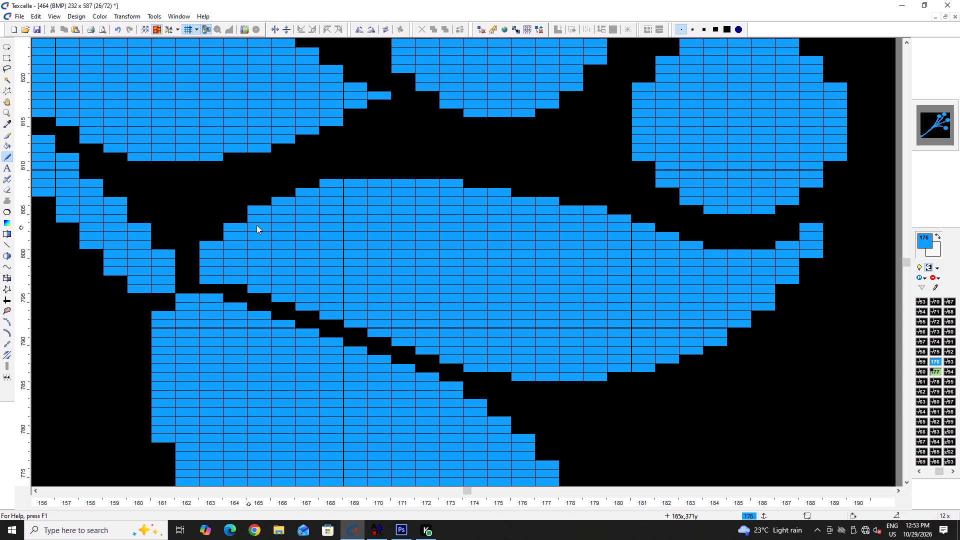
Widen the gap at the stem's end by trimming the facing corners of the two leaves at columns 162–163, rows 795–797.
ctrl+scroll(256, 225, down, 3)
ctrl+scroll(253, 232, up, 3)
right_click(230, 237)
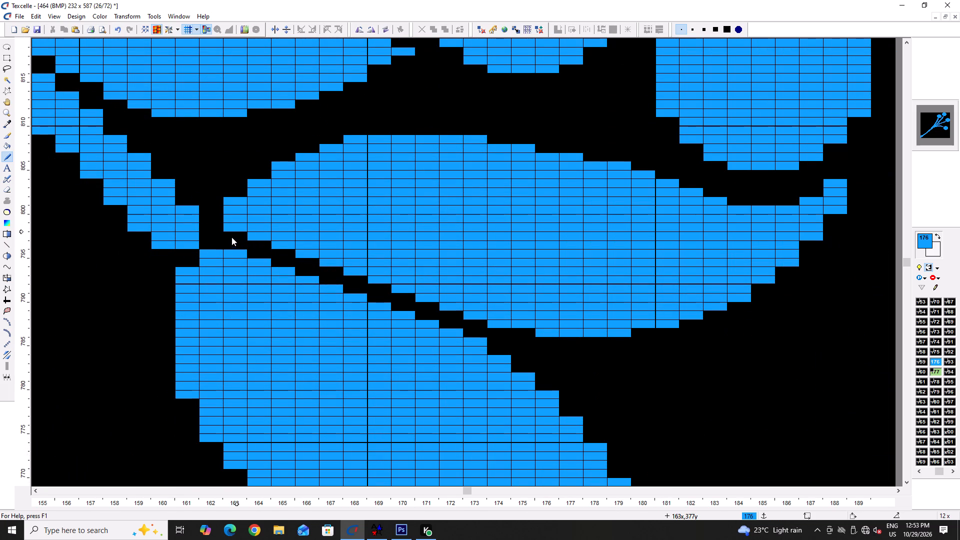
right_click(201, 251)
Trim the steps on the lower stem-side edge of the leaf below the gap across columns 161–164, about rows 766–780.
scroll(202, 251, down, 1)
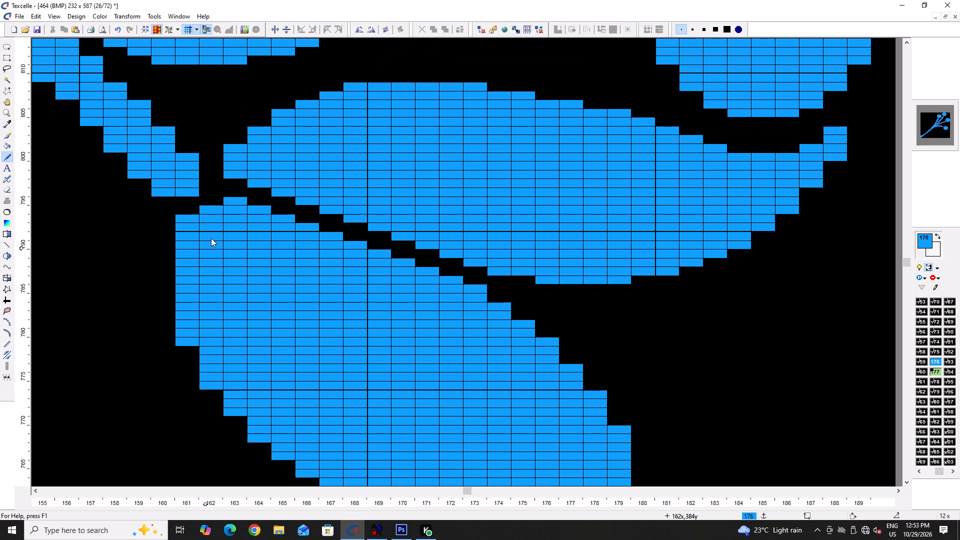
scroll(221, 262, down, 2)
right_click(179, 237)
right_click(203, 276)
ctrl+scroll(233, 303, down, 3)
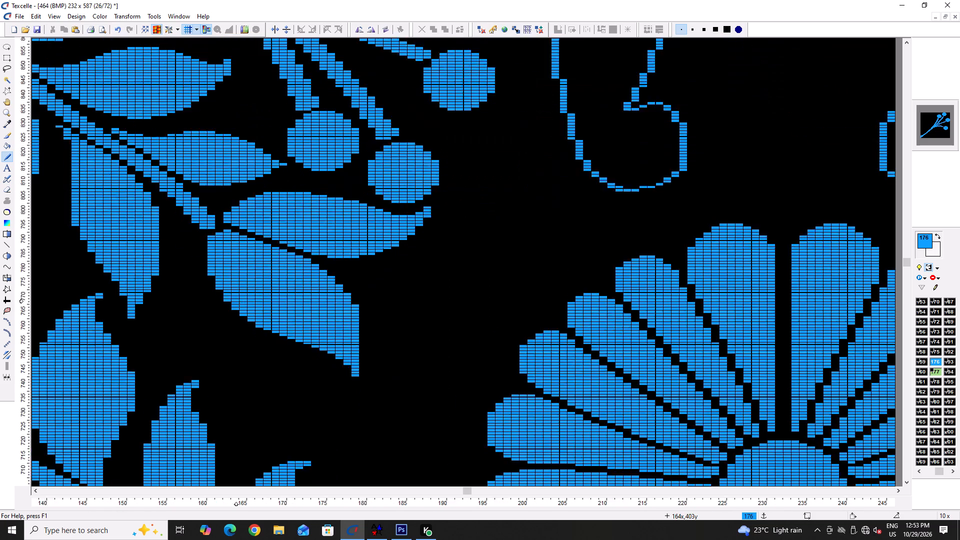
ctrl+scroll(242, 299, down, 1)
ctrl+scroll(230, 307, up, 3)
right_click(198, 233)
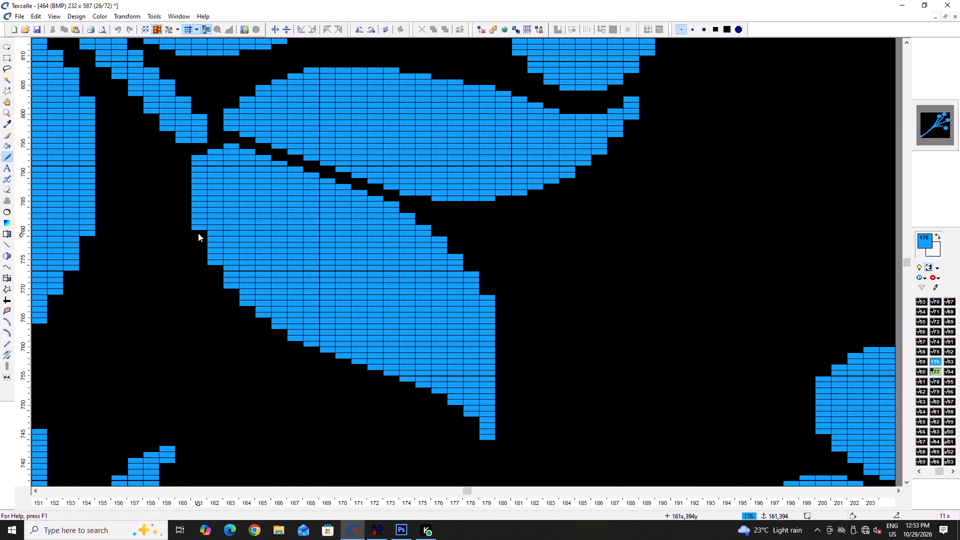
right_click(207, 257)
right_click(212, 264)
right_click(224, 285)
right_click(245, 305)
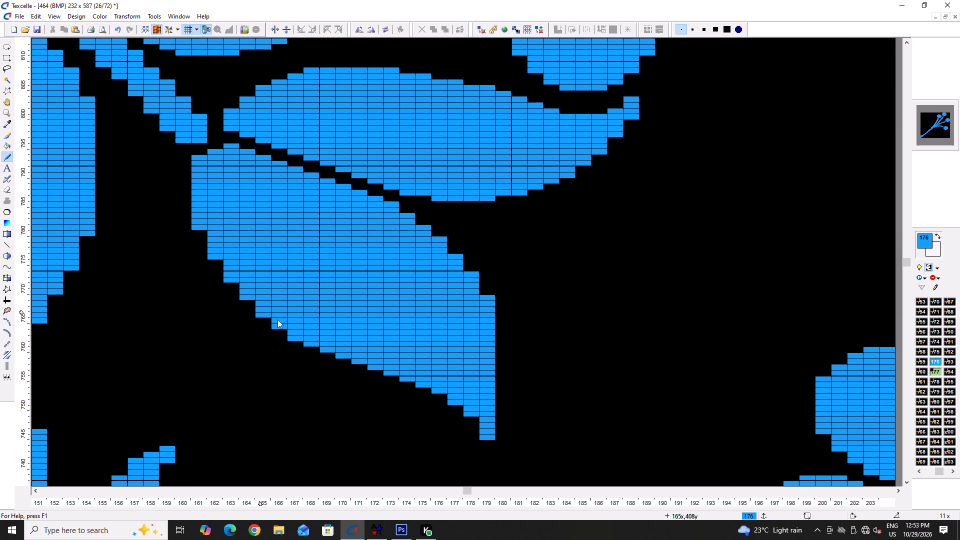
ctrl+scroll(289, 329, down, 4)
ctrl+scroll(354, 322, up, 3)
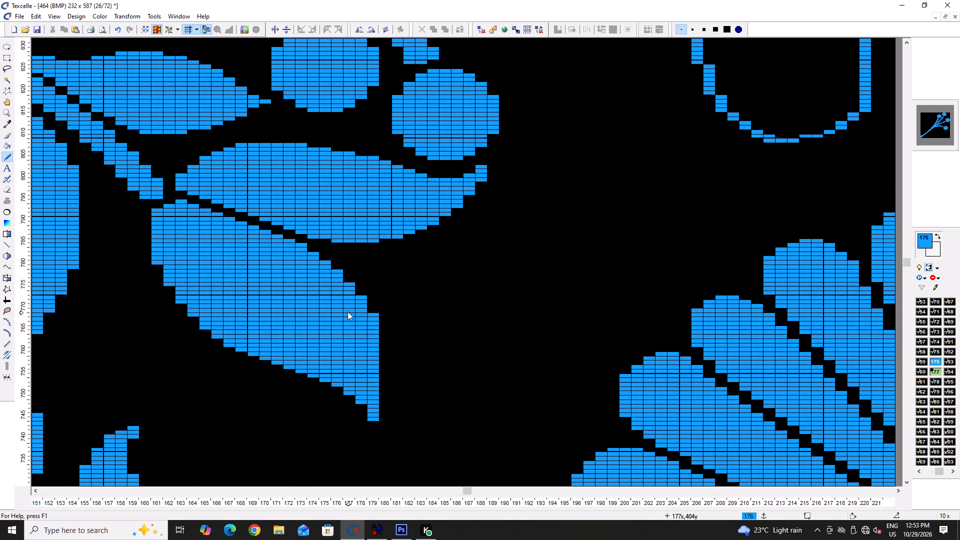
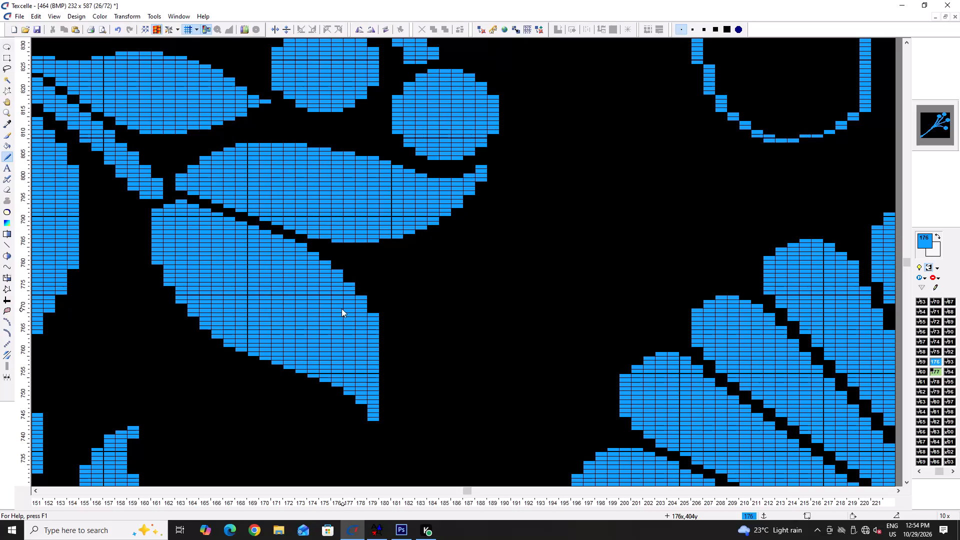
Trim the steps on the horizontal leaf's upper edge toward its tip across columns 179–183, about rows 801–806.
ctrl+scroll(302, 145, up, 2)
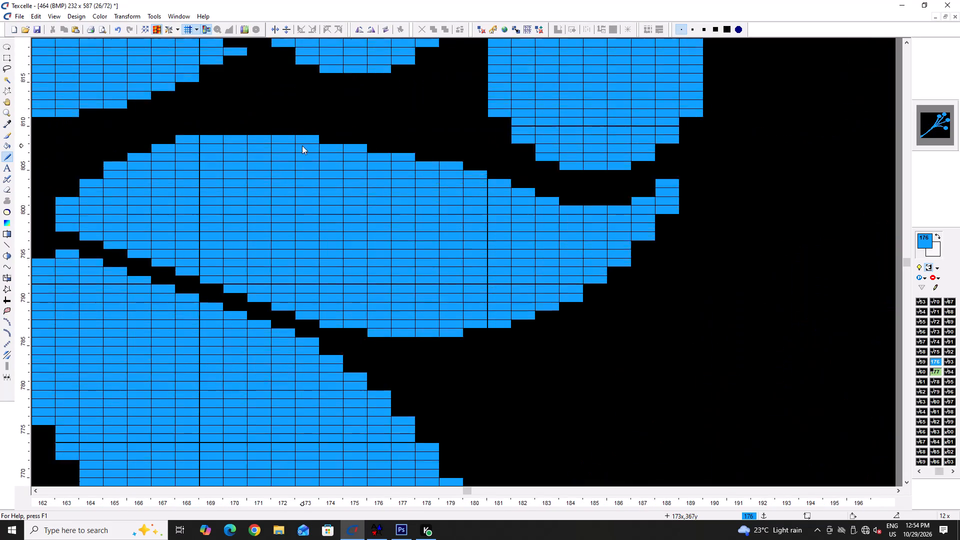
ctrl+scroll(302, 145, up, 1)
right_click(503, 158)
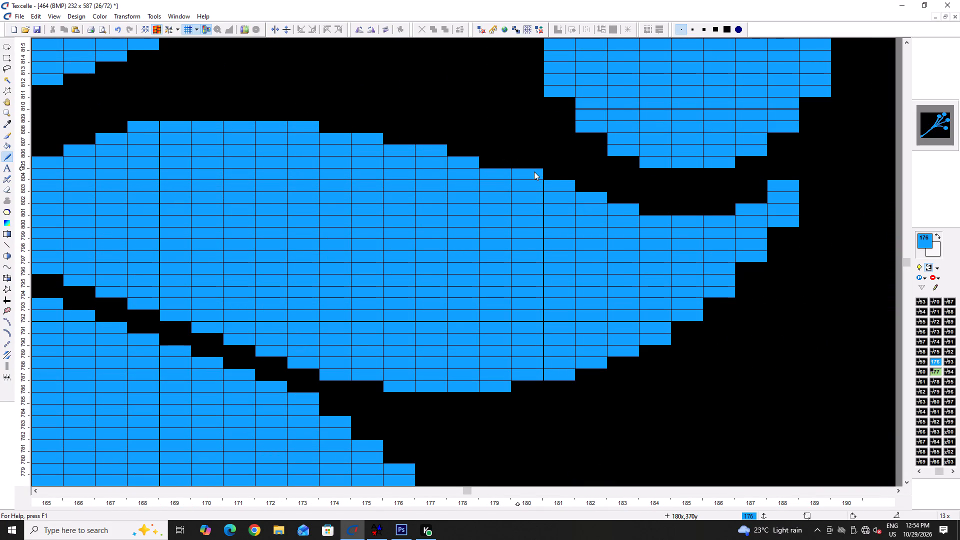
right_click(534, 171)
right_click(565, 180)
right_click(591, 192)
right_click(630, 209)
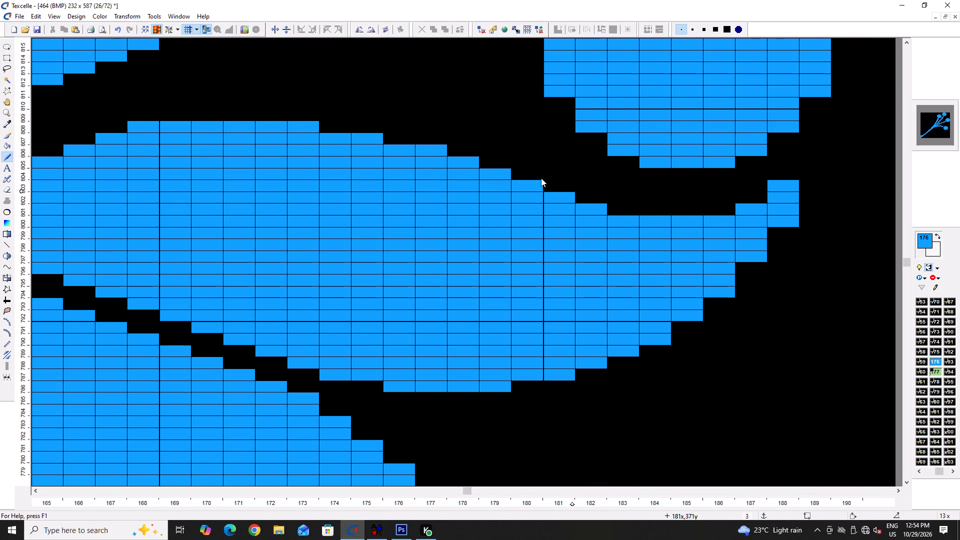
ctrl+scroll(457, 167, down, 4)
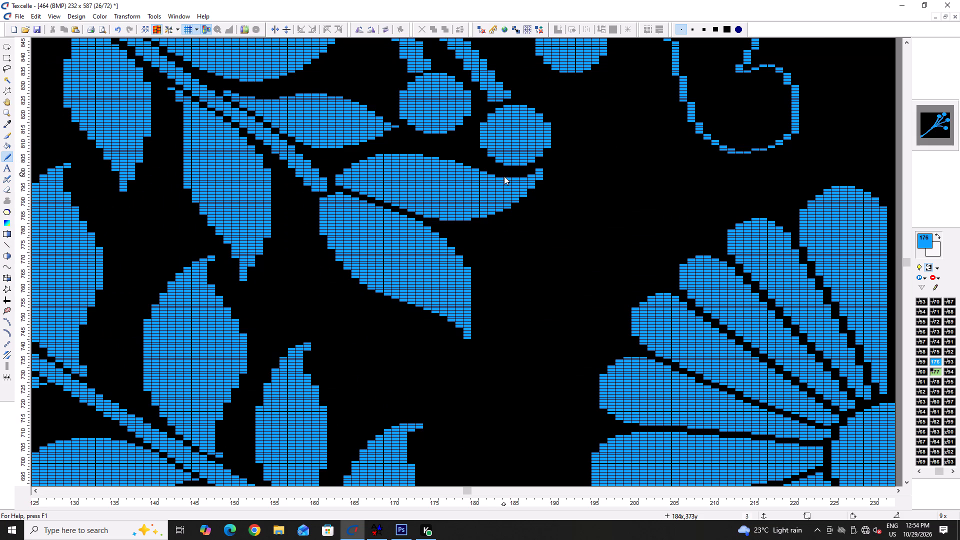
Narrow the dip in that leaf's upper edge before its tip by filling cells around columns 183 and 186, about row 801.
click(498, 171)
click(498, 174)
ctrl+scroll(498, 173, up, 4)
right_click(498, 126)
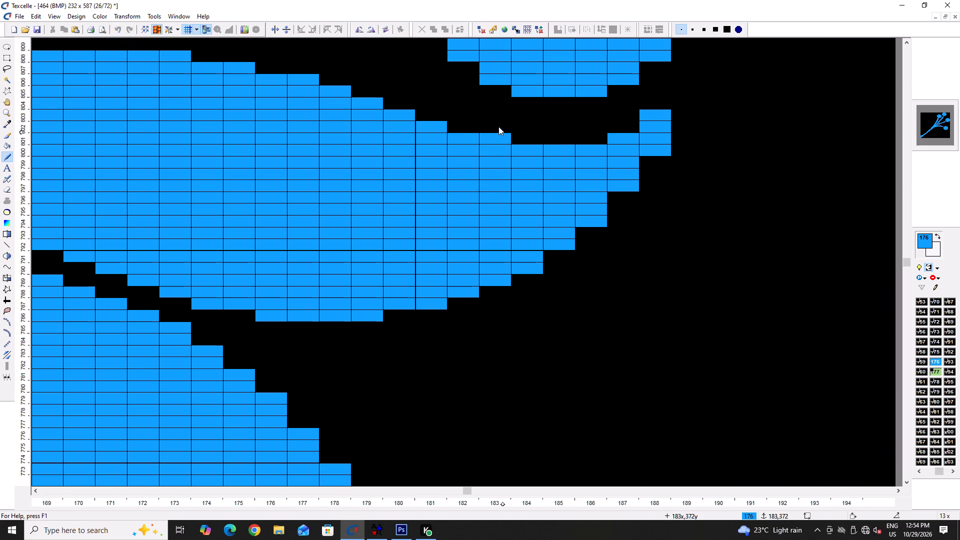
click(595, 135)
ctrl+scroll(563, 153, down, 6)
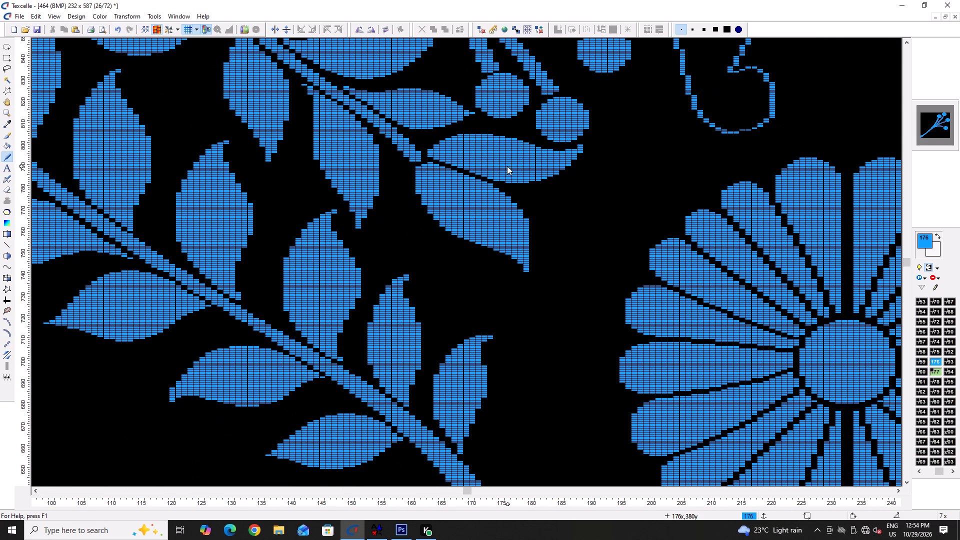
Trim the bulge at column 151 off the outer edge of the leaf spanning columns 139–150, and even column 150's ends near rows 728 and 750.
ctrl+scroll(504, 170, up, 4)
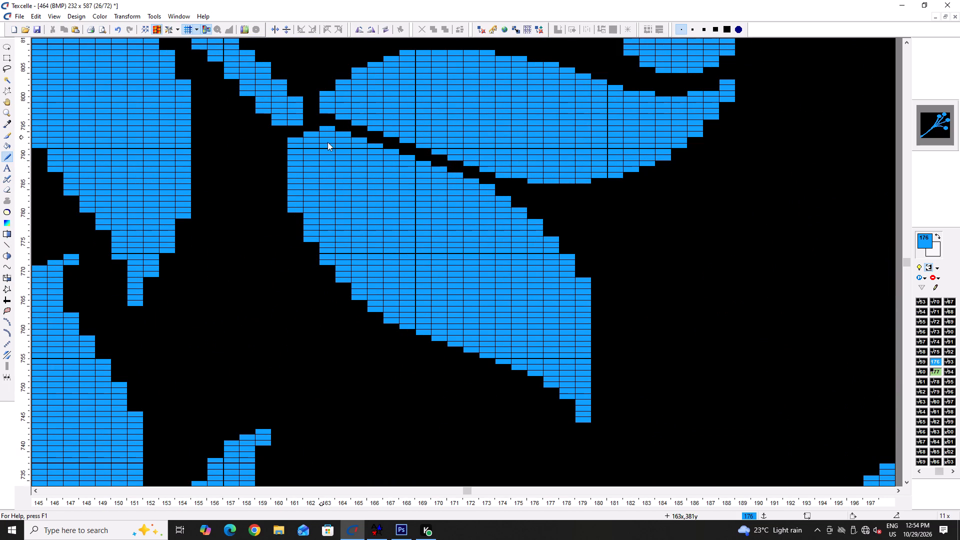
ctrl+scroll(524, 223, down, 4)
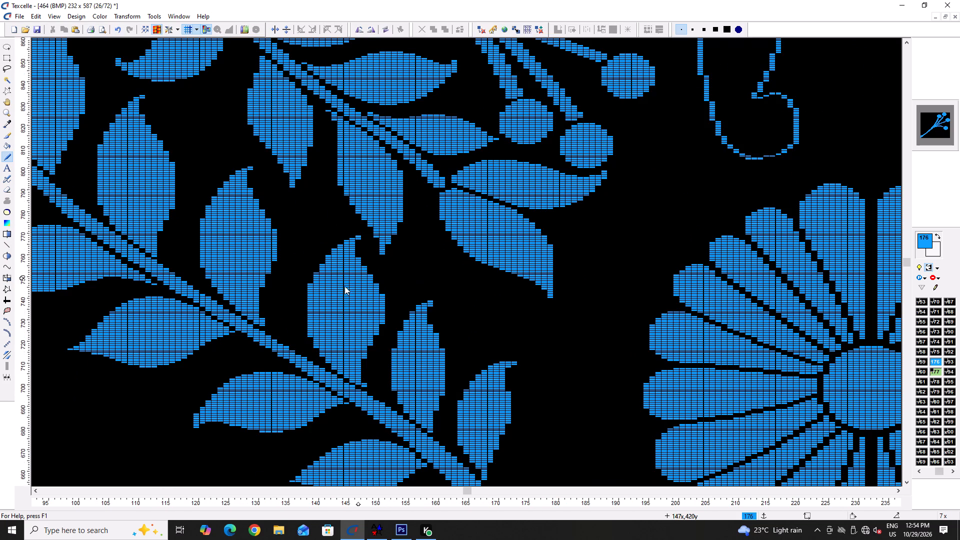
ctrl+scroll(388, 317, up, 2)
right_drag(379, 296, 384, 285)
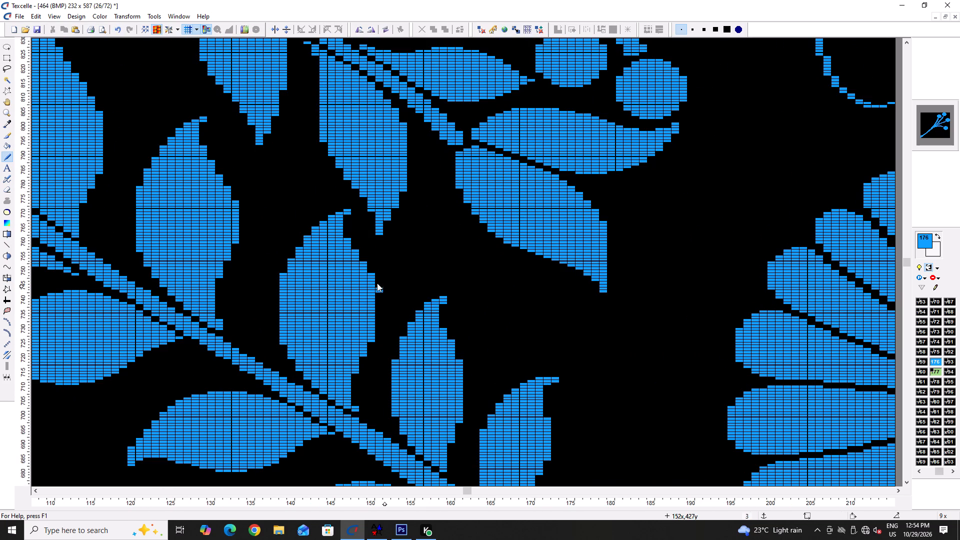
ctrl+right_drag(378, 285, 381, 290)
ctrl+scroll(377, 290, up, 3)
right_click(359, 242)
right_click(357, 238)
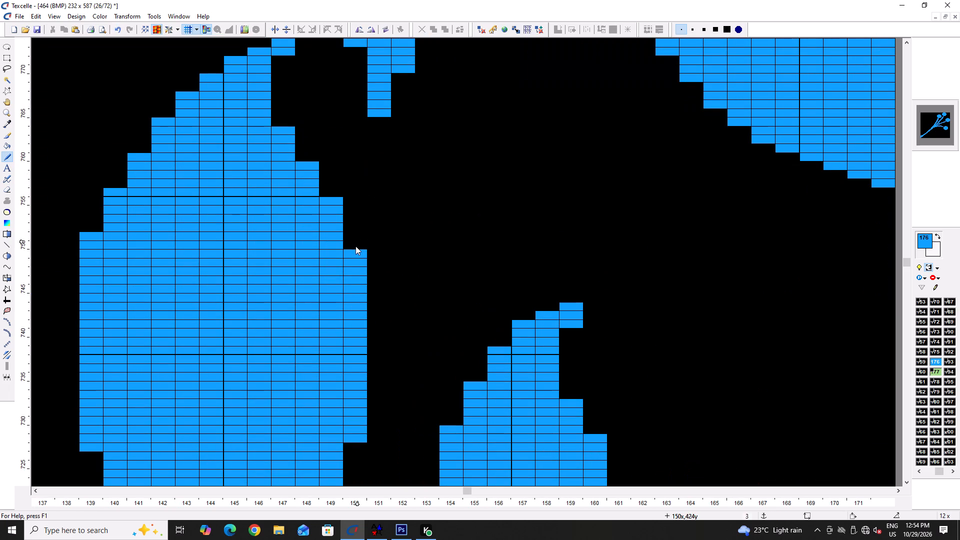
click(355, 246)
scroll(371, 310, down, 2)
right_click(351, 337)
right_click(353, 335)
ctrl+scroll(353, 336, down, 4)
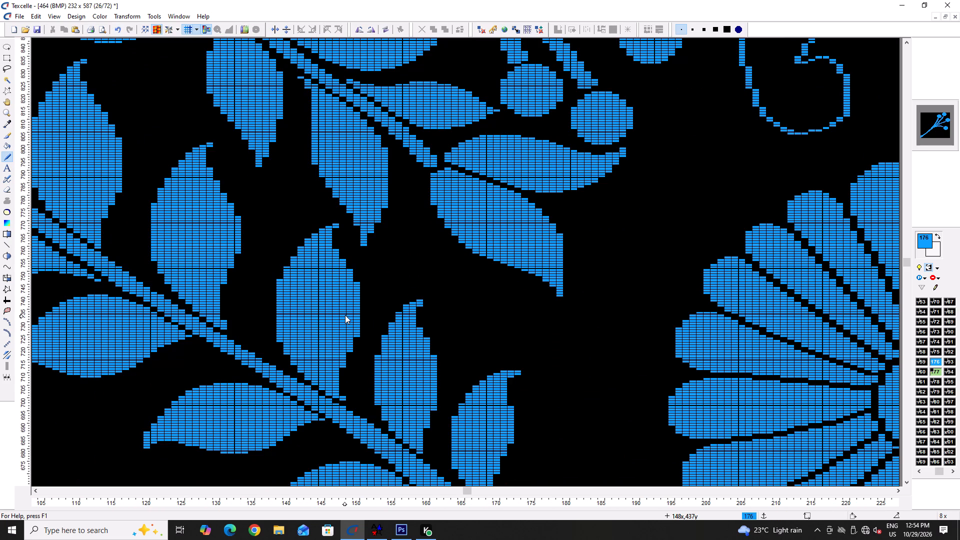
Trim the lower stem-side steps of the small leaf at columns 153–161 across columns 153–156, about rows 687–701.
ctrl+scroll(370, 421, up, 3)
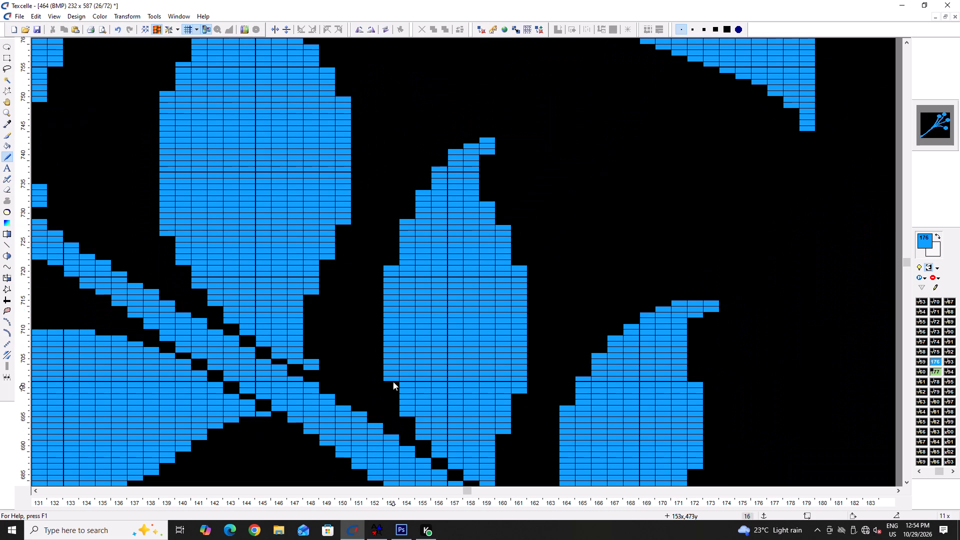
right_click(388, 379)
right_click(404, 410)
right_click(418, 437)
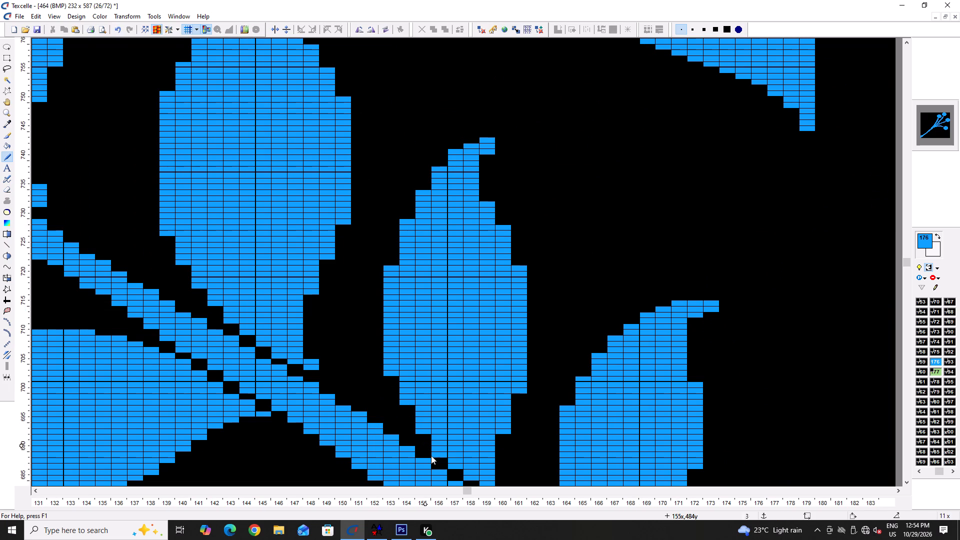
right_click(433, 458)
right_click(435, 455)
scroll(444, 449, down, 1)
Smooth the same small leaf's upper edge below its tip by trimming columns 154–157, about rows 728–741.
scroll(428, 402, up, 4)
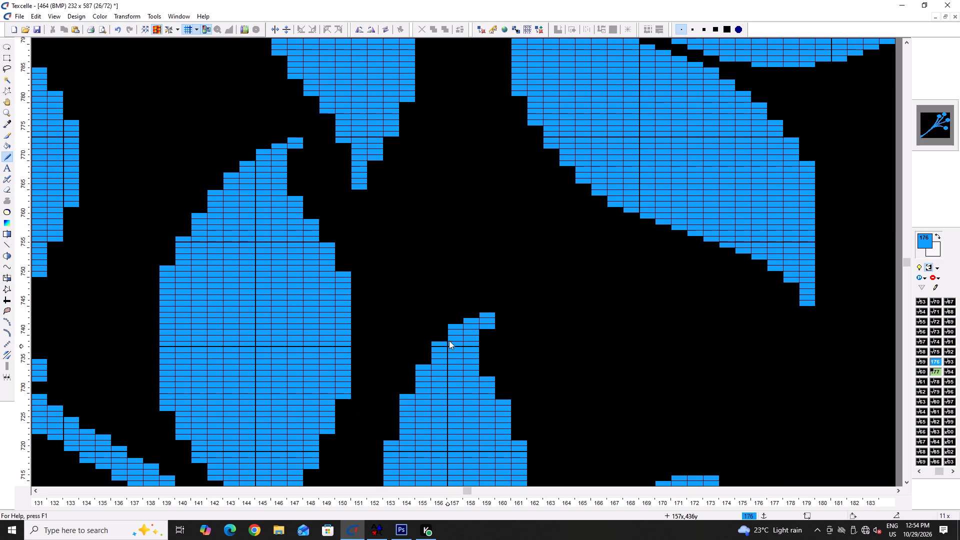
right_click(454, 328)
right_click(437, 348)
right_click(437, 346)
click(437, 347)
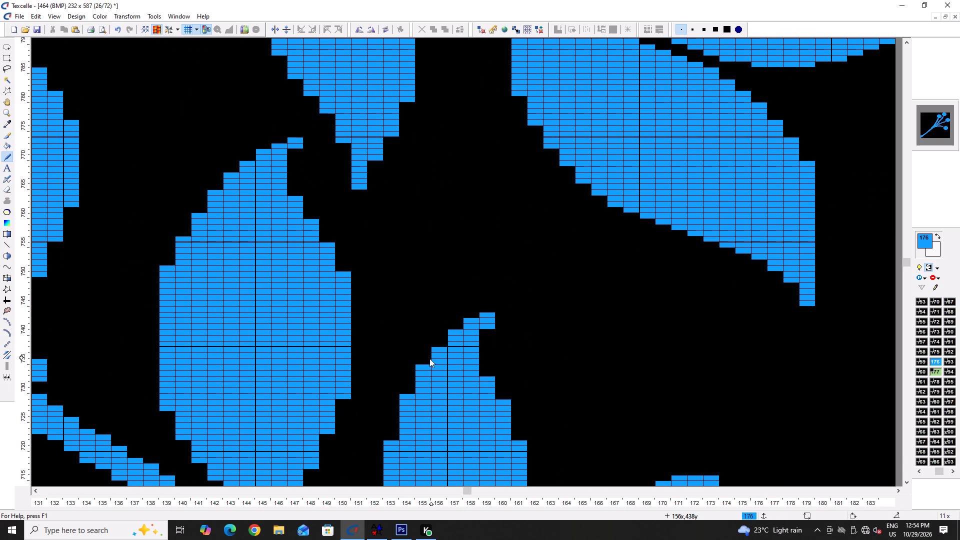
right_click(420, 365)
right_click(410, 391)
right_click(410, 391)
scroll(412, 386, down, 1)
right_click(408, 340)
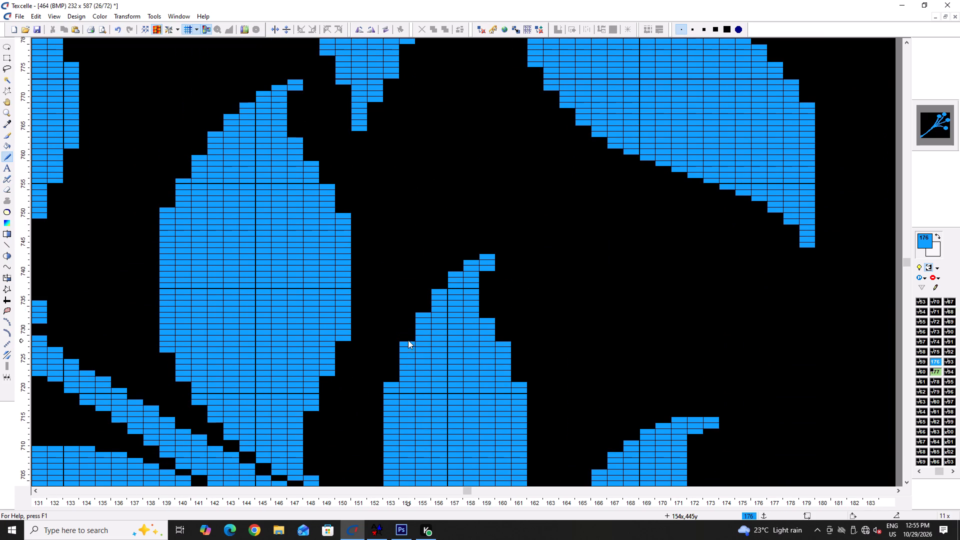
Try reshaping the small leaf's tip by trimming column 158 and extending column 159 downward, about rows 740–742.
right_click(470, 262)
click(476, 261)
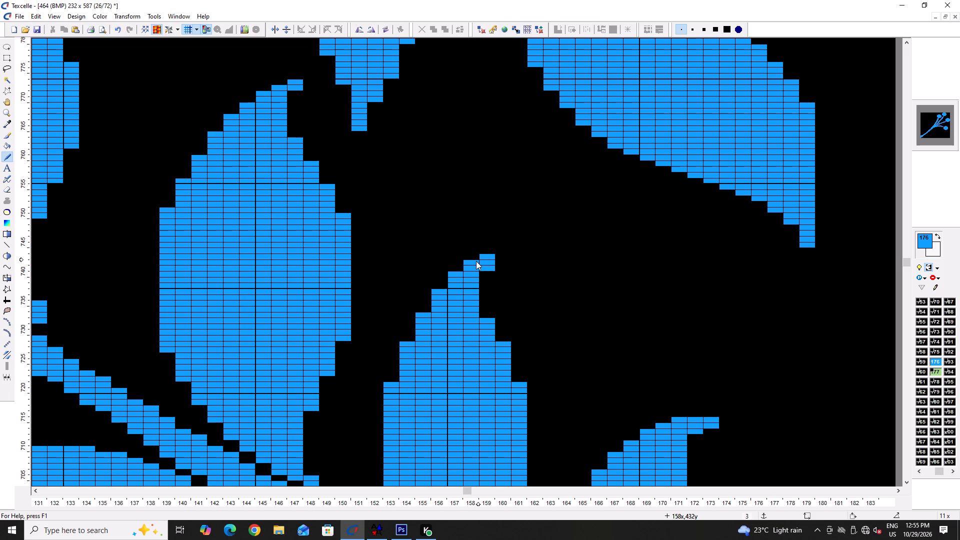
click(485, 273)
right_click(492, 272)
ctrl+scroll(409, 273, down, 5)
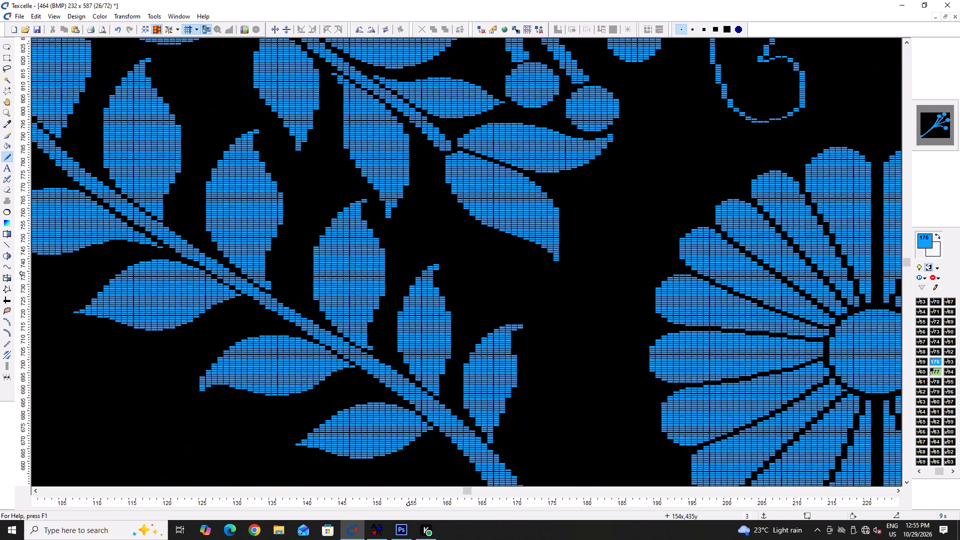
Trim the lower stem-side steps of the leaf at columns 121–133 across columns 121–125, about rows 744–758.
ctrl+scroll(225, 157, up, 4)
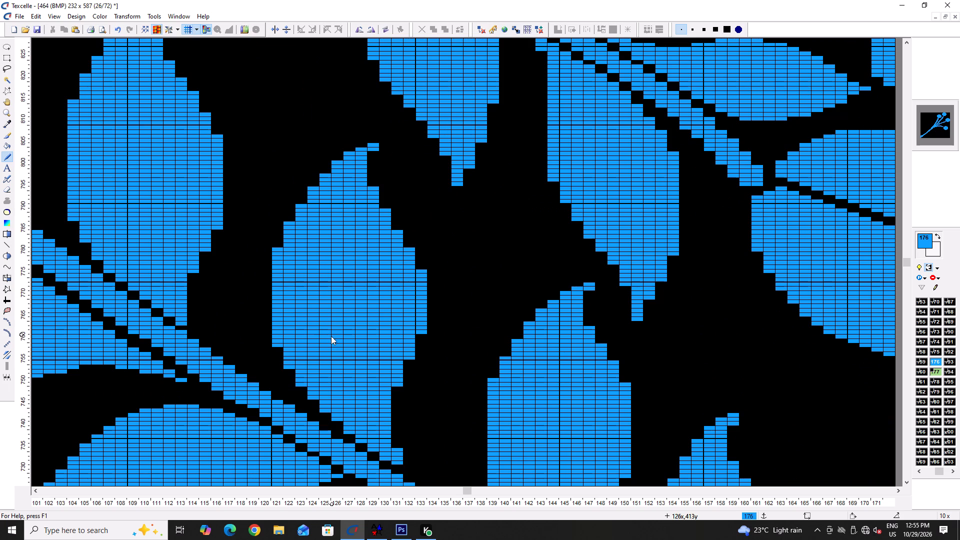
ctrl+scroll(300, 424, up, 1)
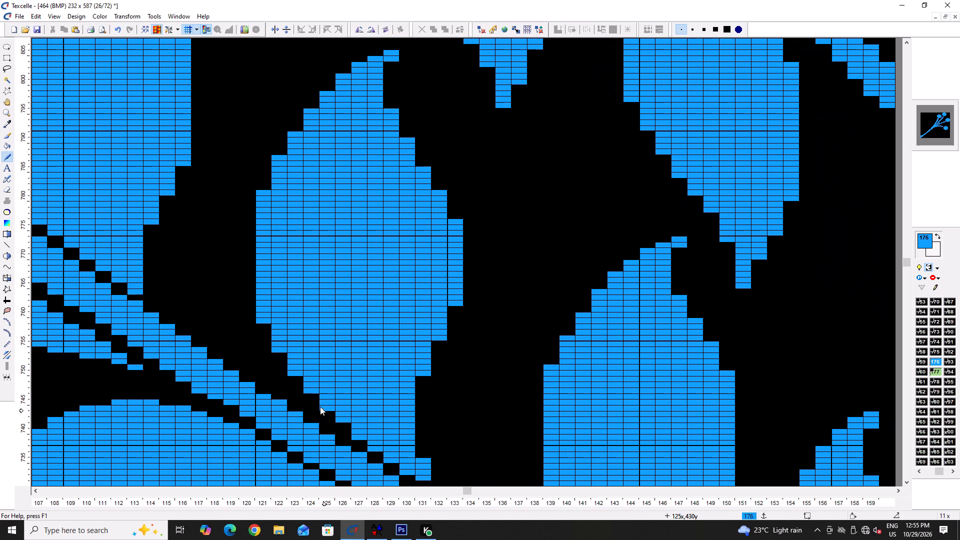
right_click(312, 392)
right_click(326, 406)
right_click(291, 373)
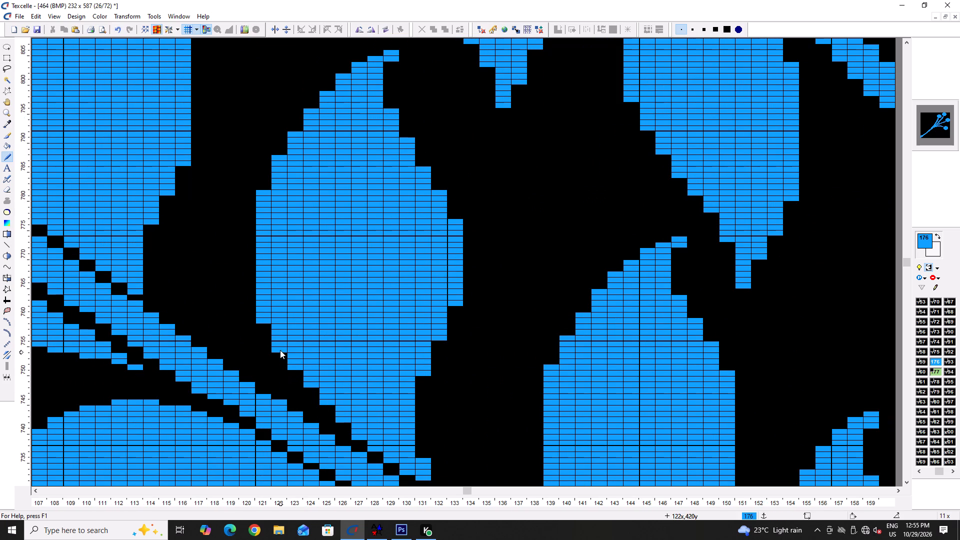
right_click(280, 350)
right_click(265, 322)
ctrl+scroll(297, 353, down, 5)
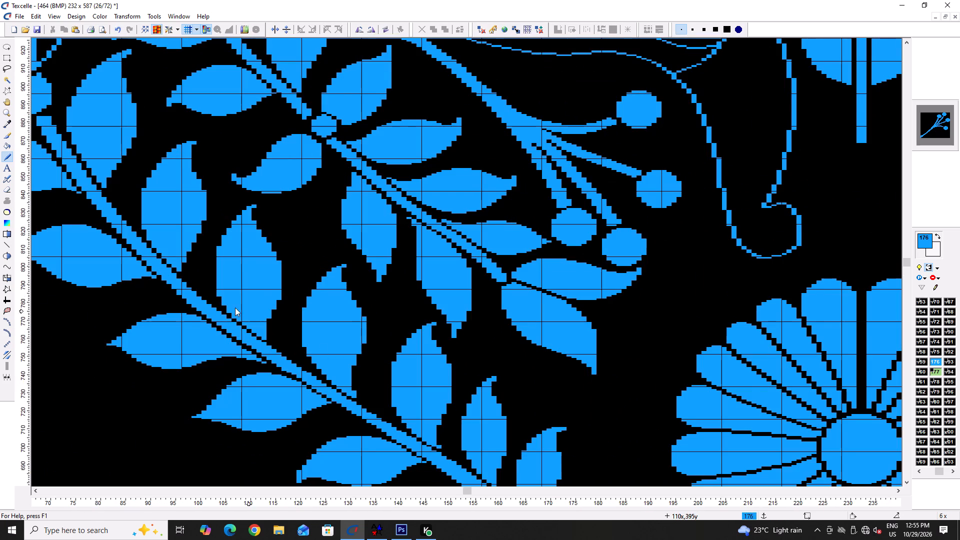
Smooth the lower stem-side edge of the leaf at columns 104–116 by trimming columns 104–109, about rows 772–788.
ctrl+scroll(184, 298, up, 6)
right_click(345, 273)
right_click(381, 312)
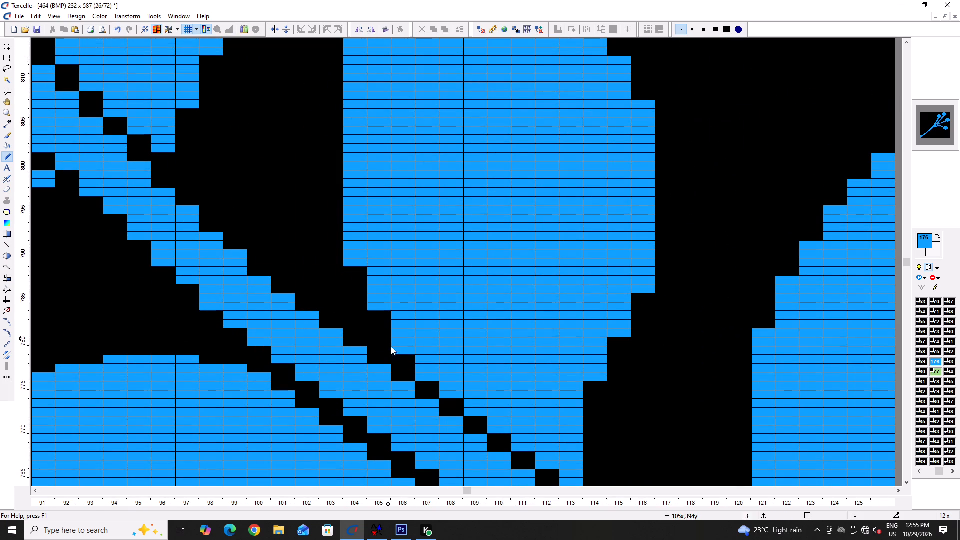
right_click(392, 350)
right_click(420, 373)
right_click(439, 390)
right_click(441, 390)
right_click(466, 409)
Widen the gap between that leaf's base and the stem by trimming the leaf across columns 110–113, about rows 763–770.
right_click(494, 428)
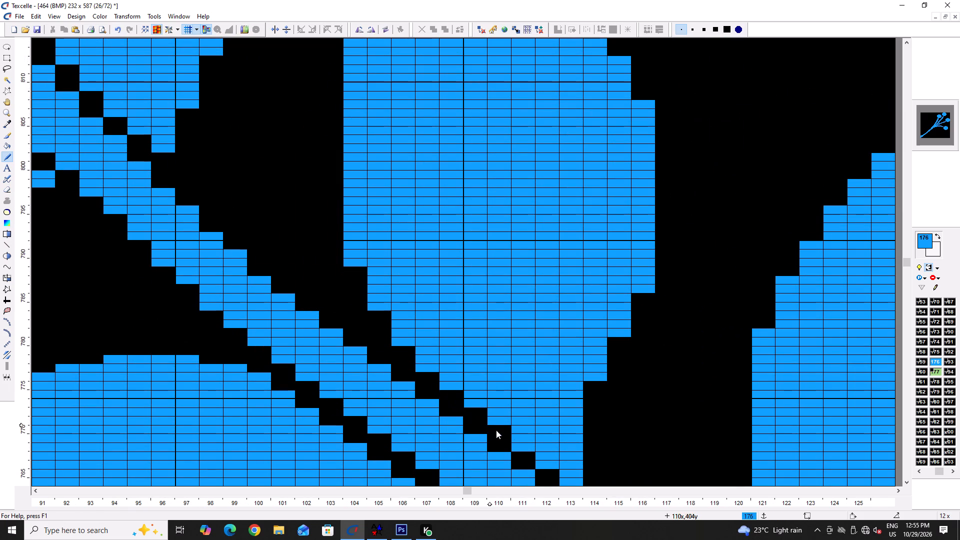
right_click(495, 429)
right_click(515, 440)
right_click(515, 440)
right_drag(515, 437, 517, 443)
click(525, 437)
scroll(547, 454, down, 1)
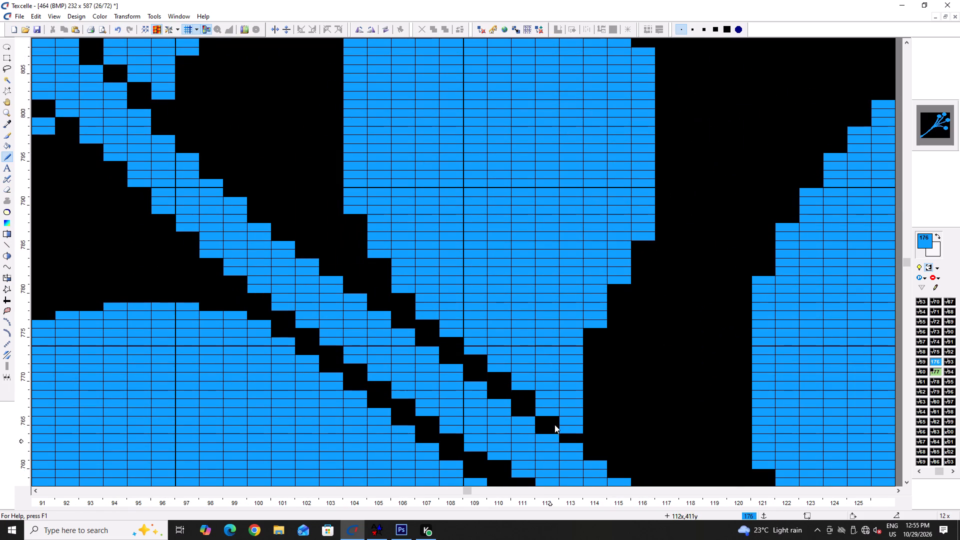
right_click(547, 412)
right_click(569, 432)
ctrl+scroll(468, 391, down, 6)
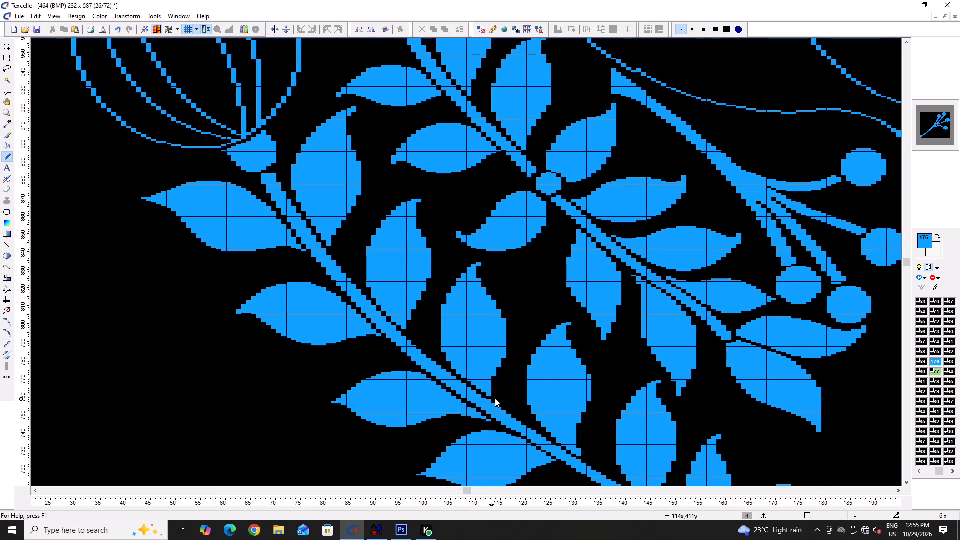
scroll(503, 400, down, 2)
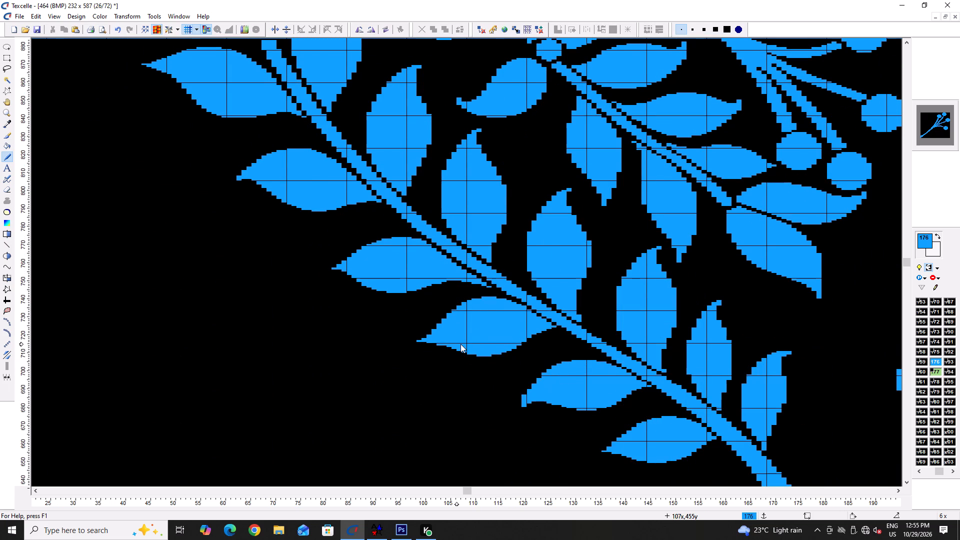
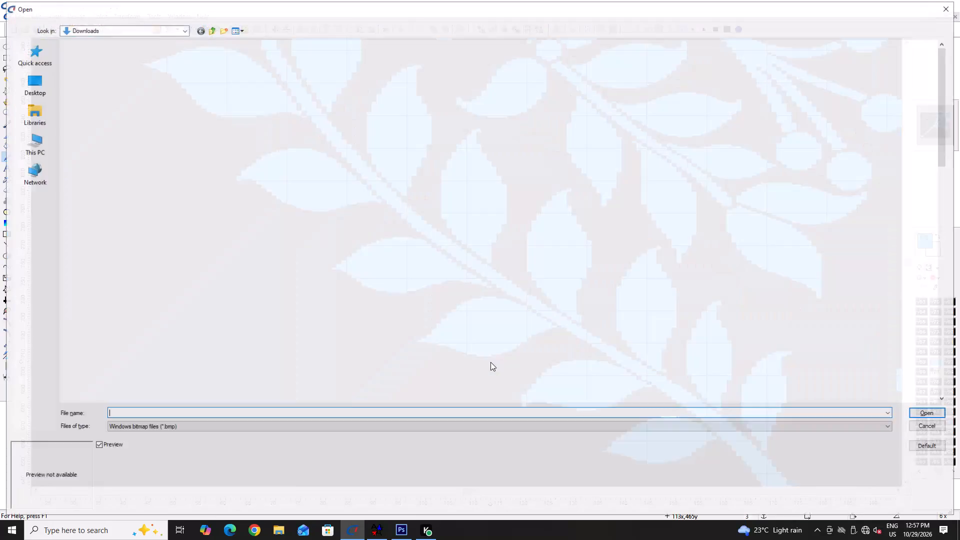
Open the lyout bitmap from the sel folder inside the desing folder on the F: drive.
double_click(42, 140)
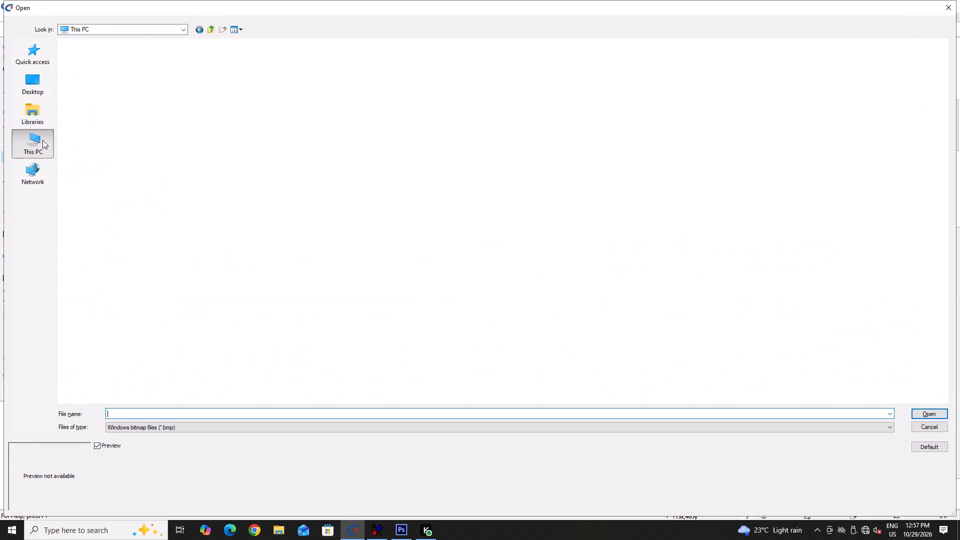
double_click(157, 134)
double_click(110, 55)
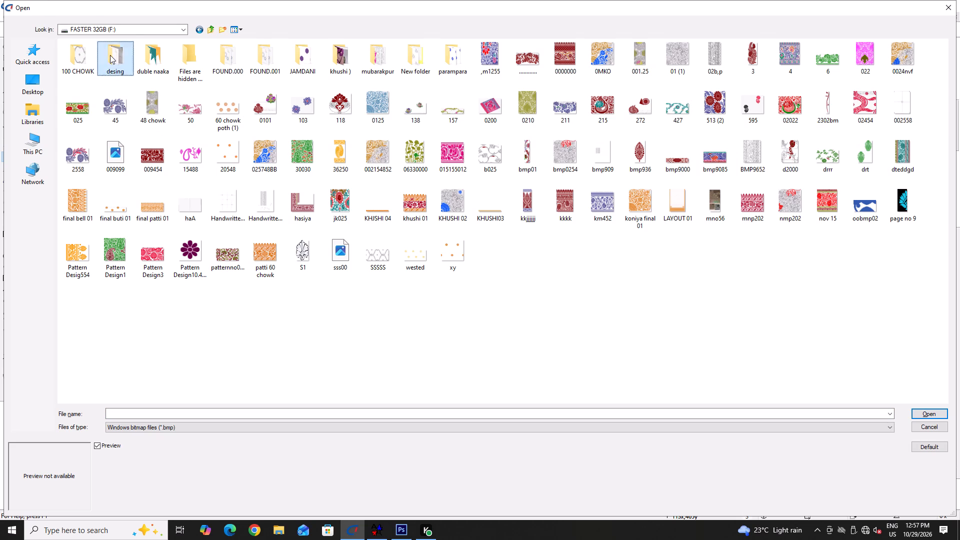
double_click(86, 57)
double_click(309, 58)
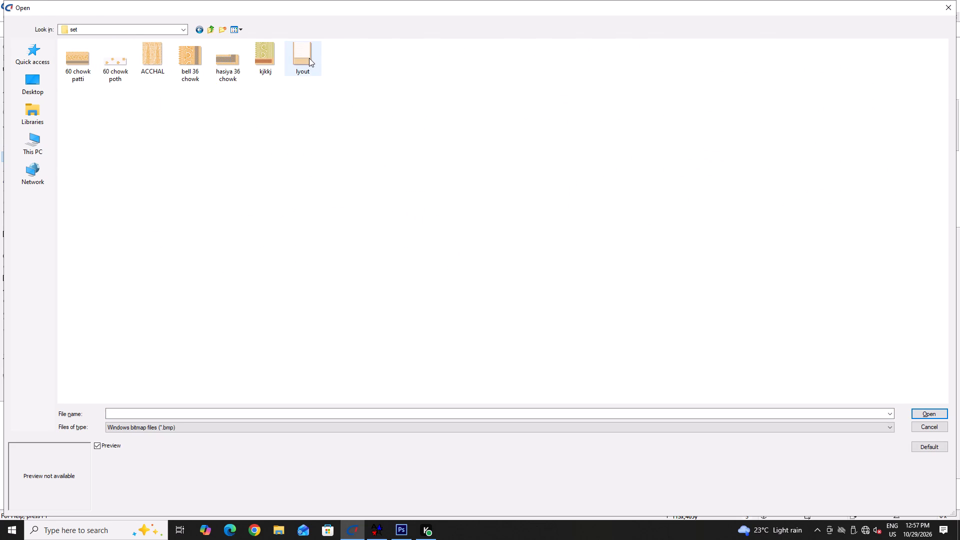
Turn on the aspect-ratio display and the grid for the opened layout.
ctrl+scroll(355, 222, up, 1)
click(204, 26)
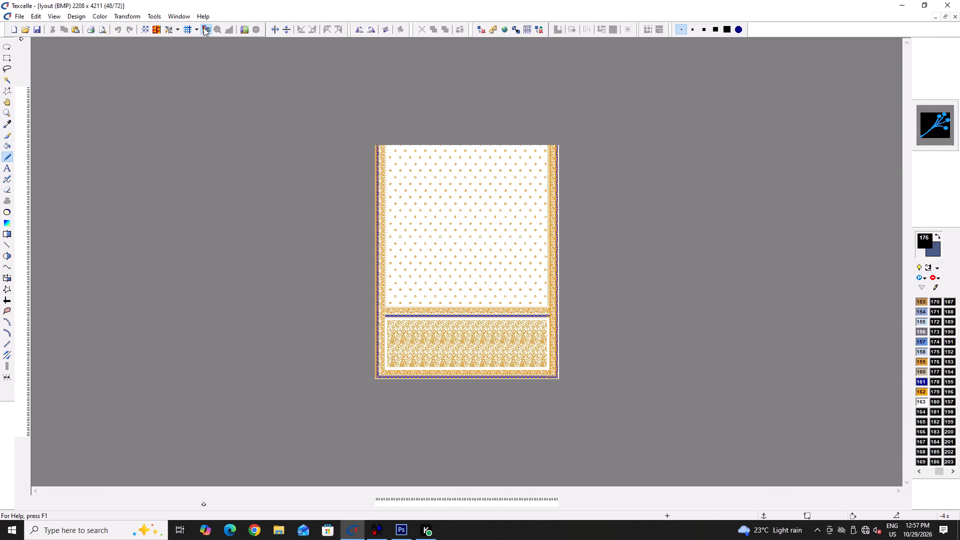
click(189, 27)
Examine the paisley panel and its surrounding floral and blue borders in the lower part of the layout.
ctrl+scroll(354, 311, up, 4)
scroll(354, 311, down, 11)
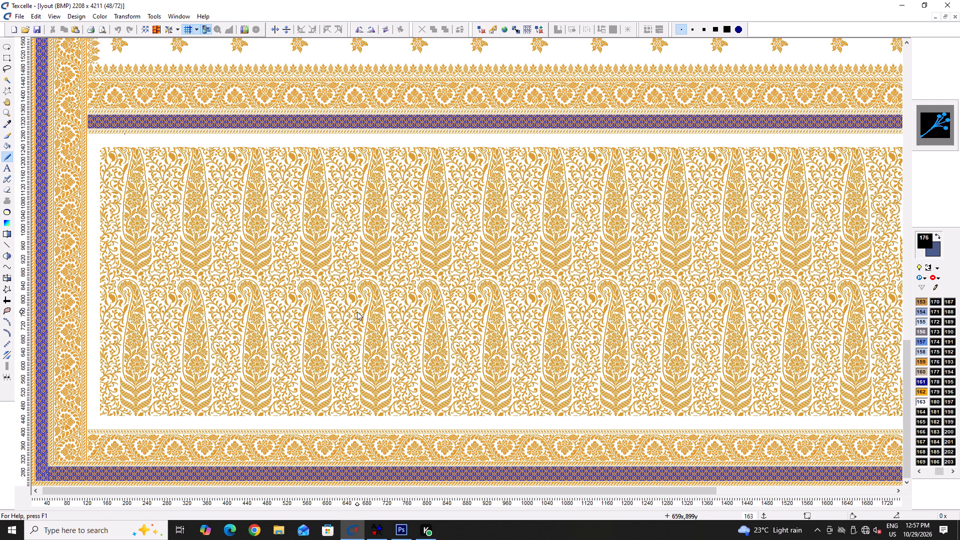
scroll(357, 311, down, 2)
key(Left)
key(Left)
key(Left)
key(Left)
key(Left)
key(Left)
key(Left)
scroll(361, 311, down, 7)
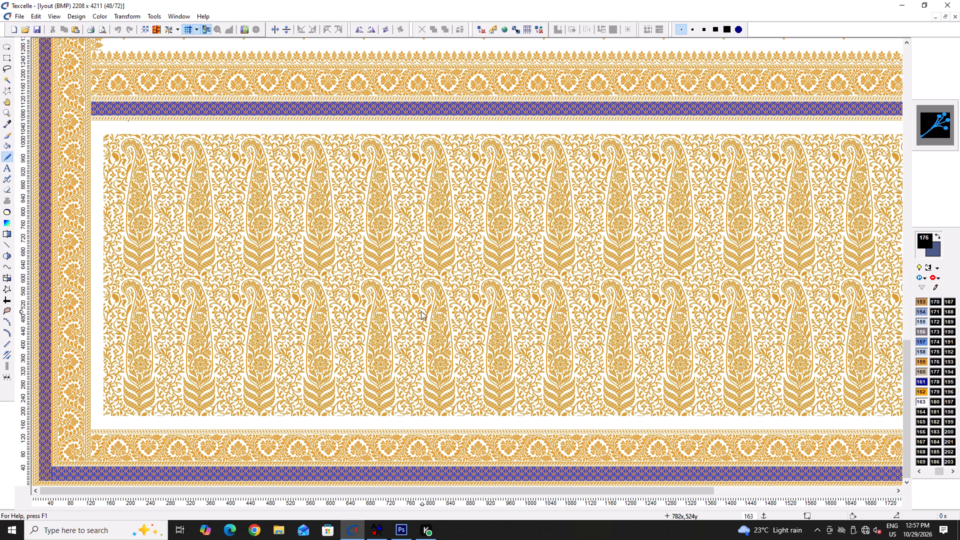
Measure the blue-and-gold band of the right vertical border with a rectangular selection across columns 2169–2193, and clear the selection.
key(l)
key(k)
key(Right)
key(Right)
key(Right)
key(Right)
key(Right)
key(Right)
key(Right)
key(Right)
key(Right)
key(Right)
key(Right)
key(Right)
key(Right)
key(Right)
key(Right)
key(Right)
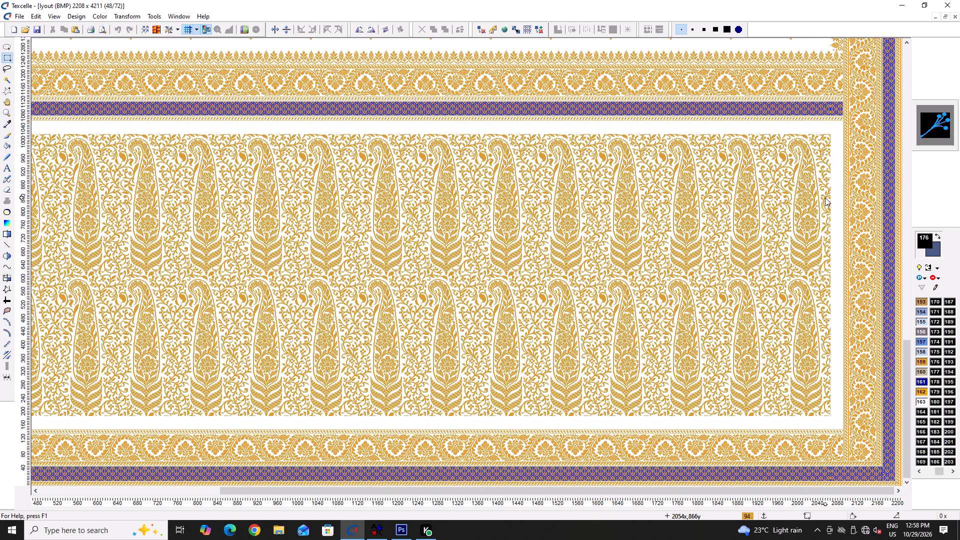
ctrl+scroll(884, 262, up, 8)
key(Right)
key(Right)
key(Right)
key(Right)
key(Right)
key(Right)
key(Right)
key(Right)
key(Right)
key(Right)
key(Right)
key(Right)
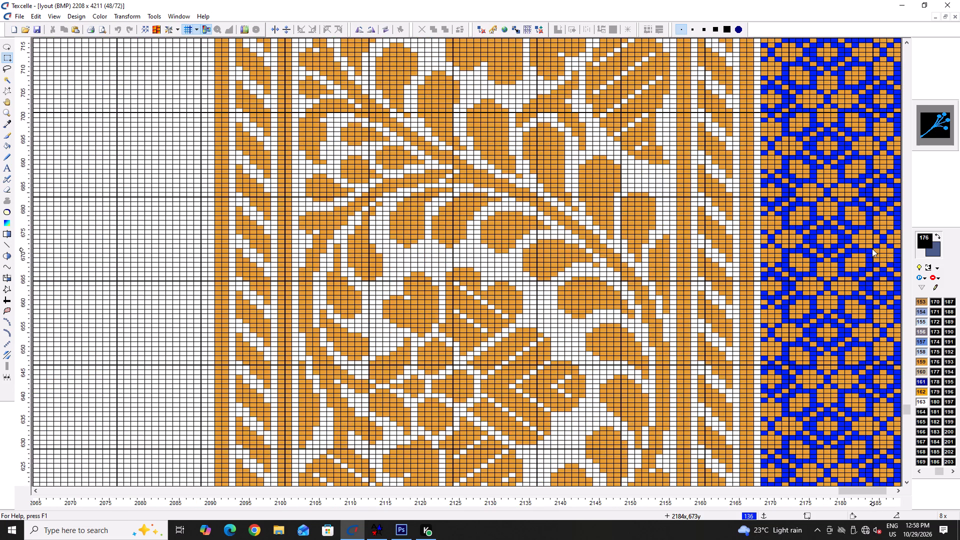
key(k)
ctrl+scroll(787, 272, up, 4)
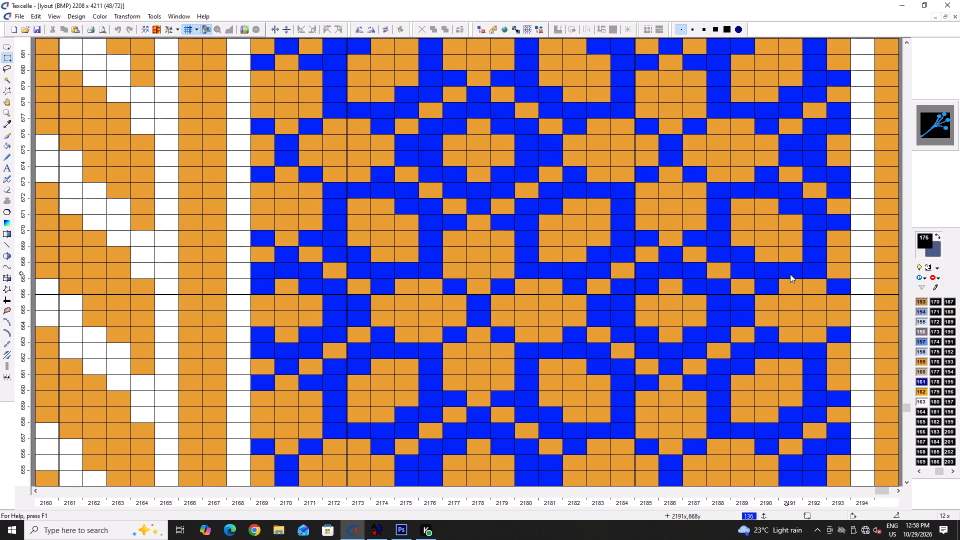
drag(844, 283, 256, 376)
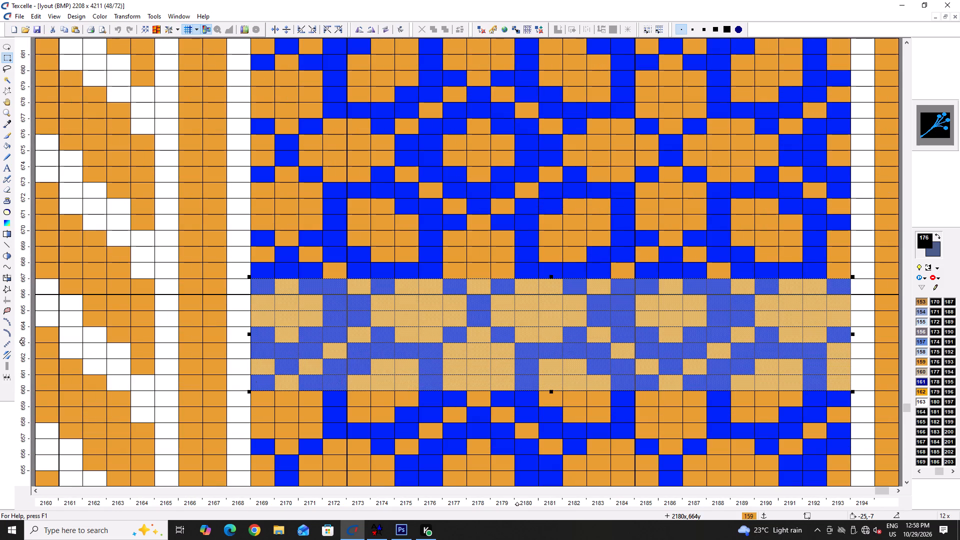
key(Delete)
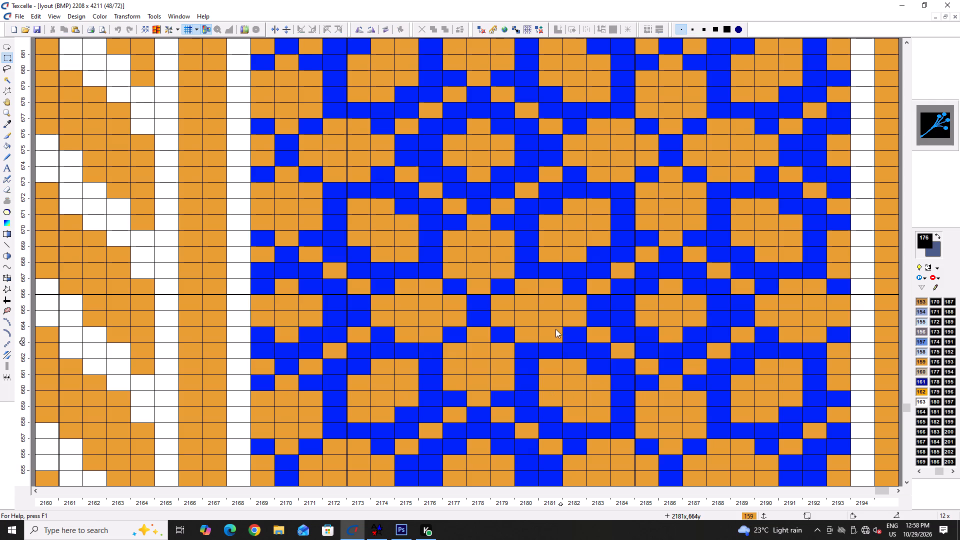
Examine the layout's bottom corner, horizontal blue band, paisley panel and the small flower motifs of the field above it.
ctrl+scroll(491, 315, down, 9)
scroll(496, 312, down, 7)
scroll(550, 353, down, 5)
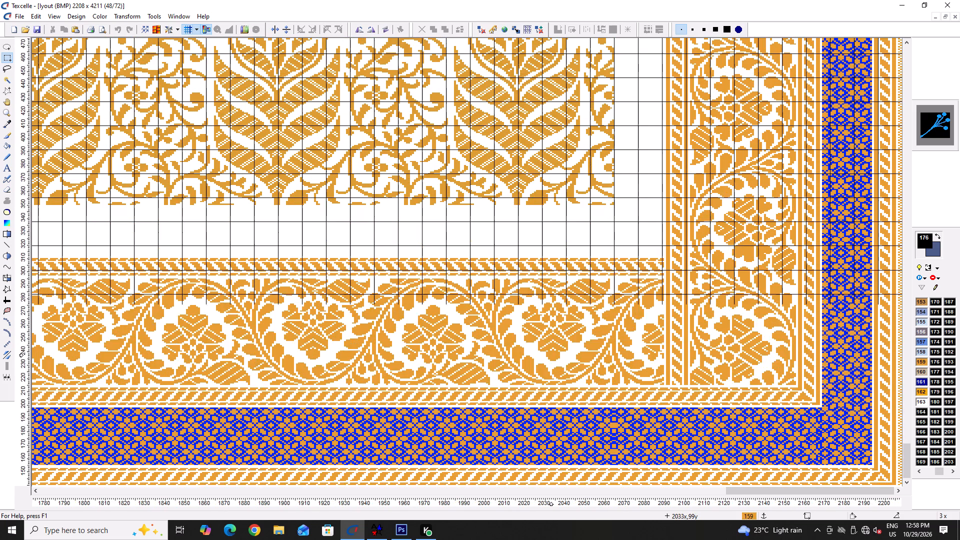
scroll(551, 355, down, 9)
ctrl+scroll(577, 457, up, 3)
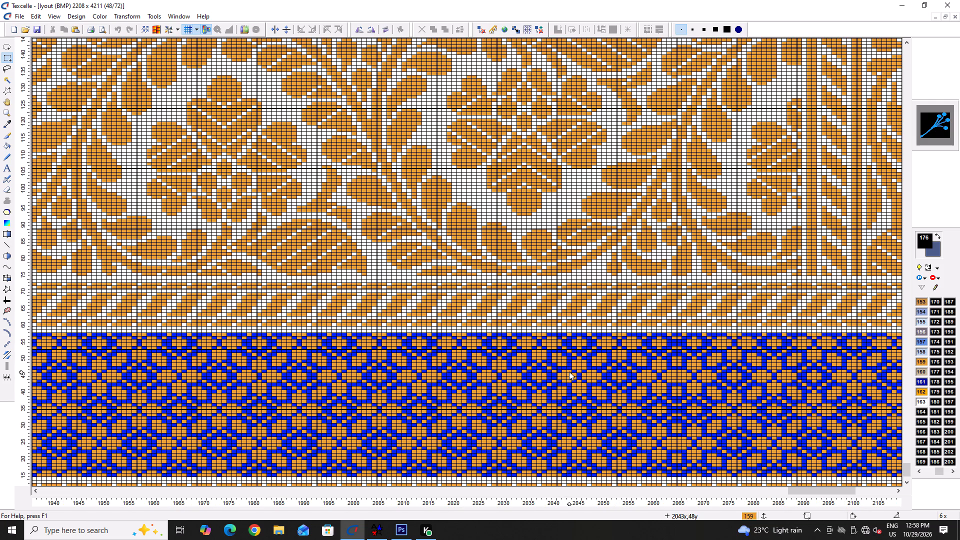
ctrl+scroll(574, 445, up, 3)
ctrl+scroll(567, 438, down, 9)
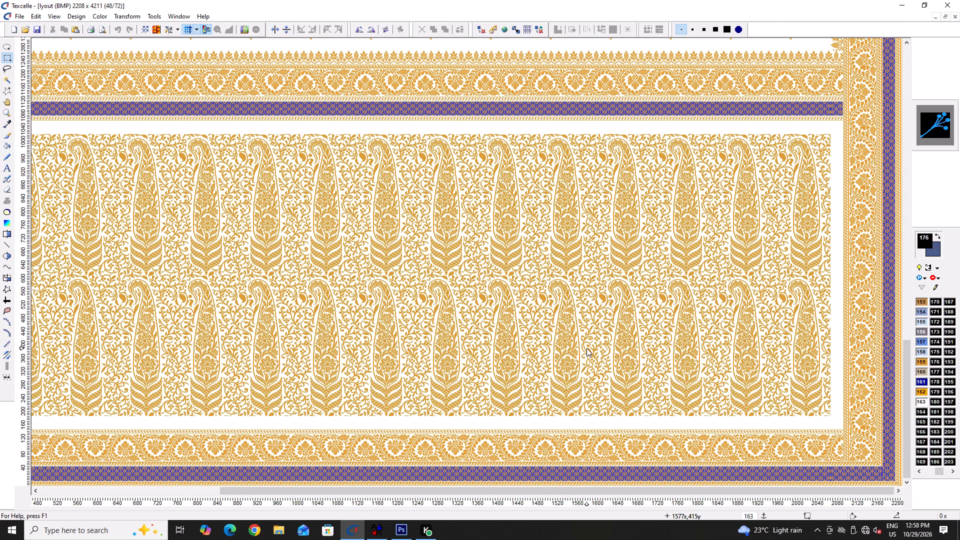
scroll(589, 344, up, 3)
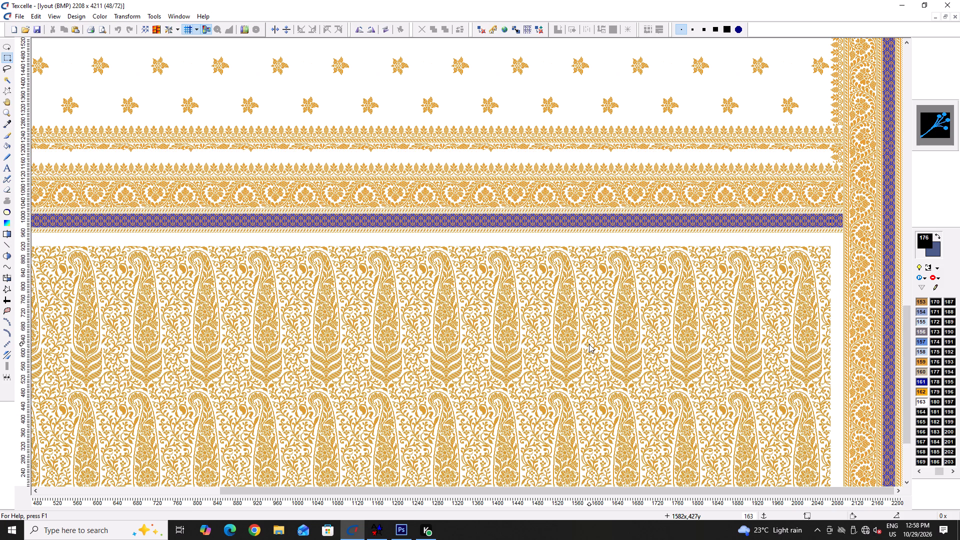
scroll(589, 343, up, 2)
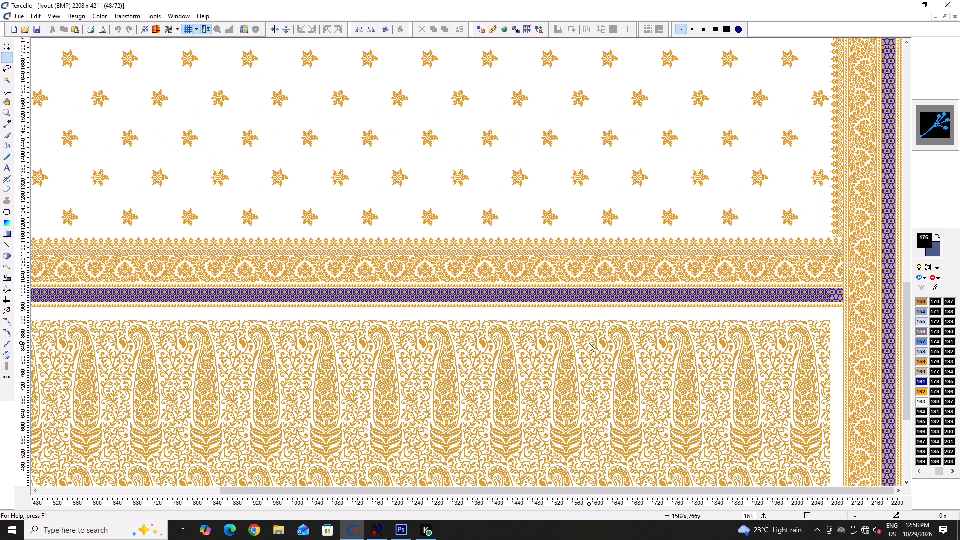
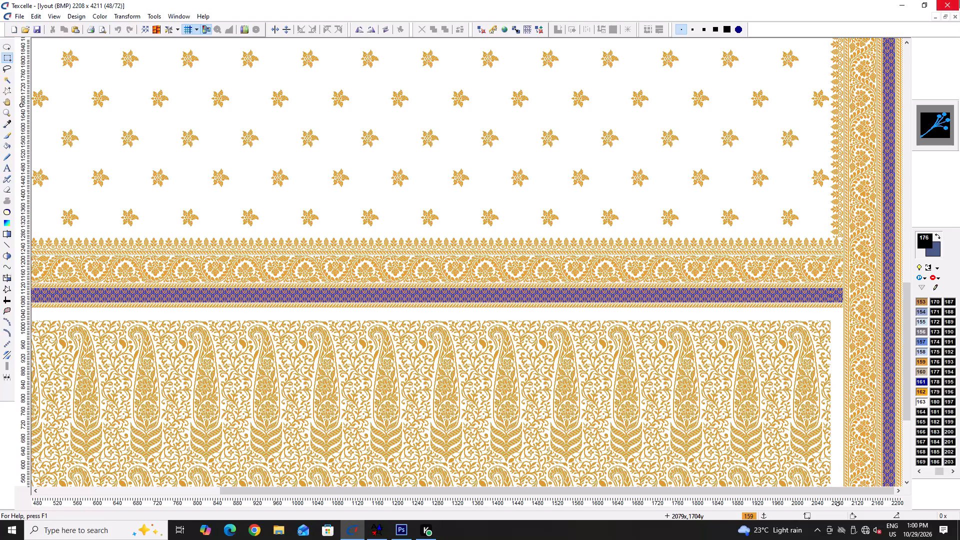
Close the saree layout and return to the leaf spray in design 464.
right_drag(936, 3, 875, 154)
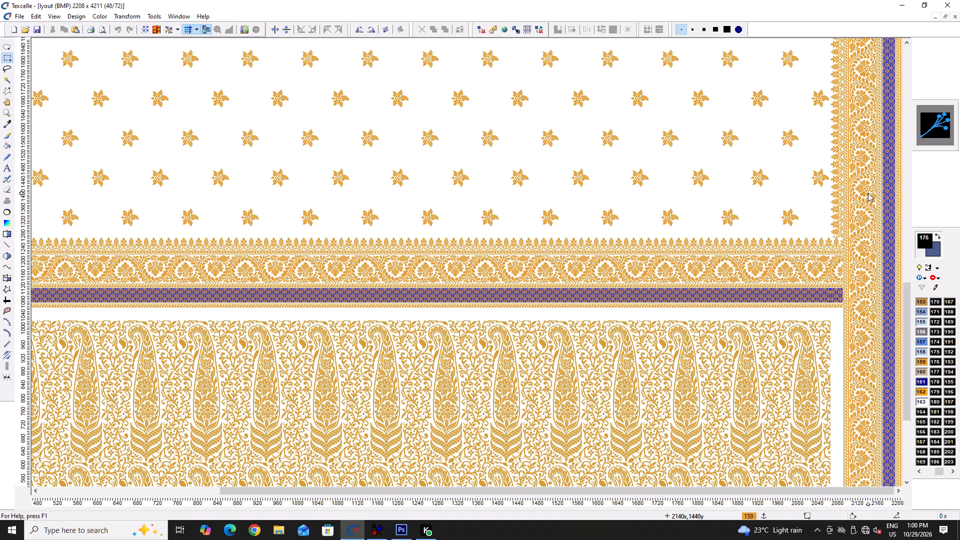
click(959, 13)
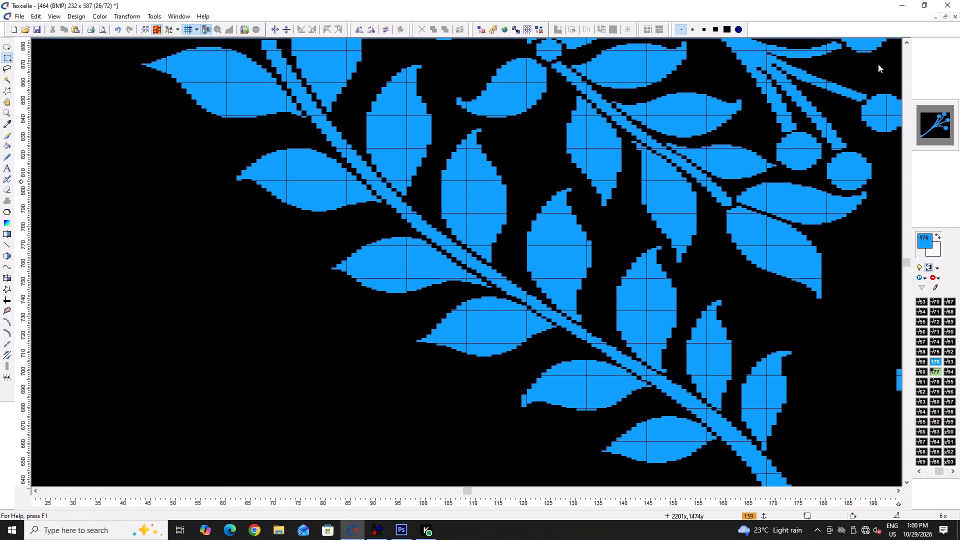
Erase single pixels from the uppermost broad leaf below the stem, on its stem-side edge near columns 73–75 and its lower edge near column 60.
key(space)
text(x)
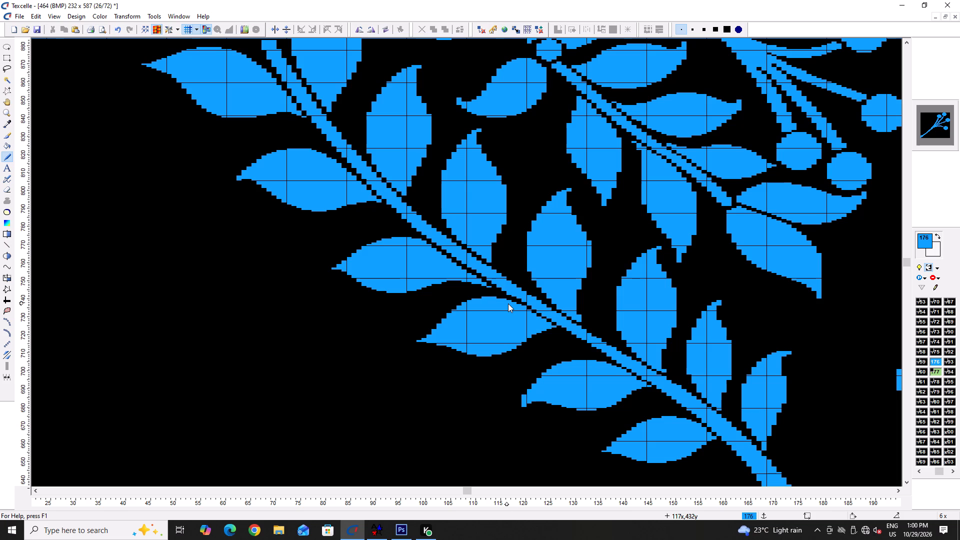
scroll(456, 291, up, 3)
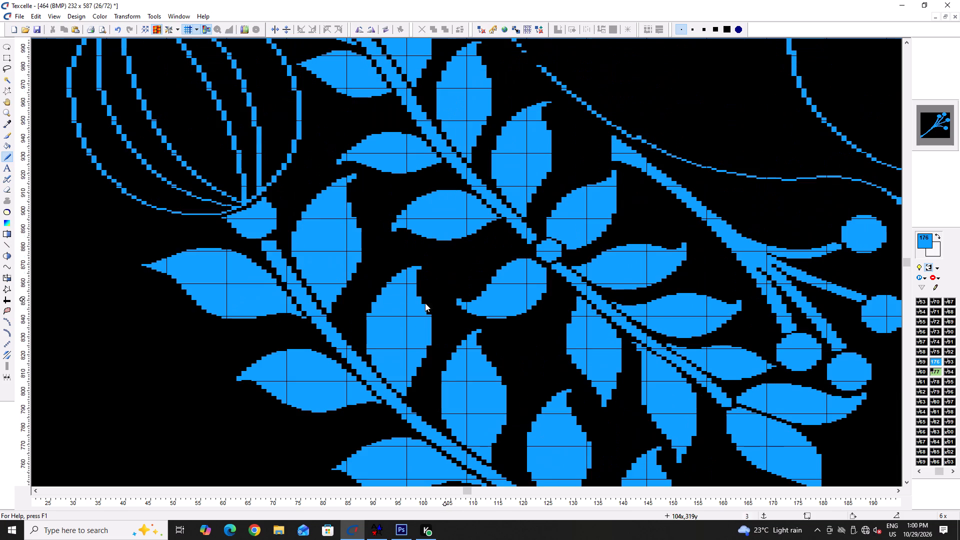
ctrl+scroll(279, 302, up, 5)
key(space)
text(x)
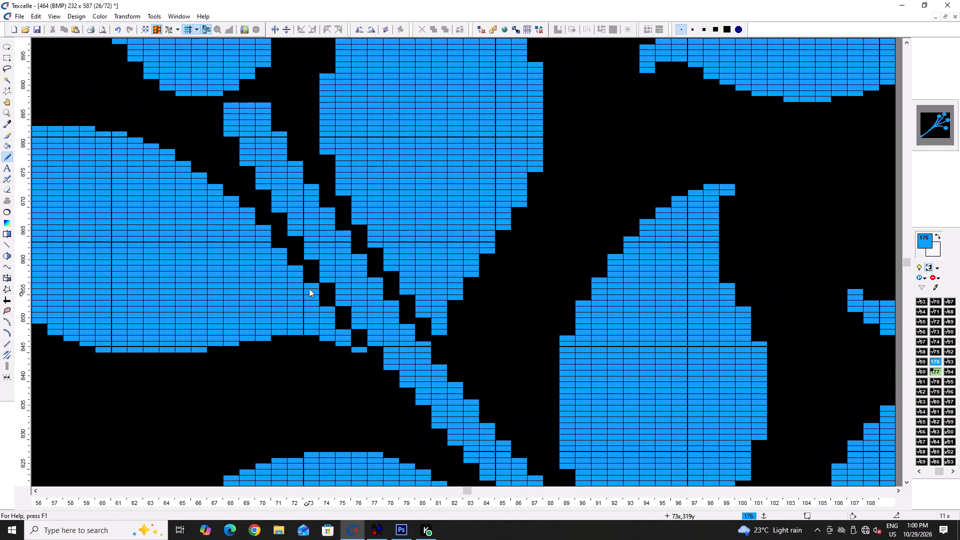
right_click(314, 285)
right_click(326, 310)
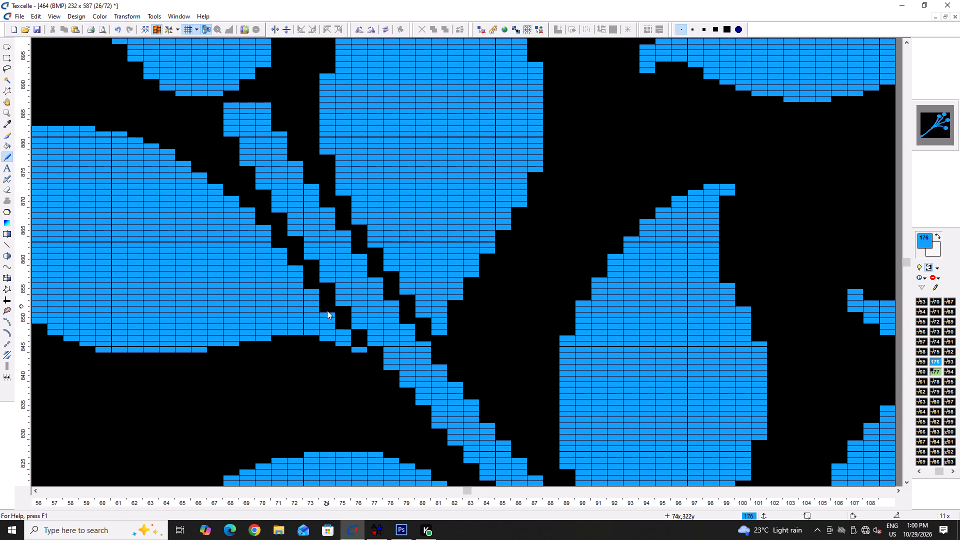
ctrl+scroll(327, 313, down, 4)
ctrl+scroll(340, 337, up, 6)
right_click(341, 252)
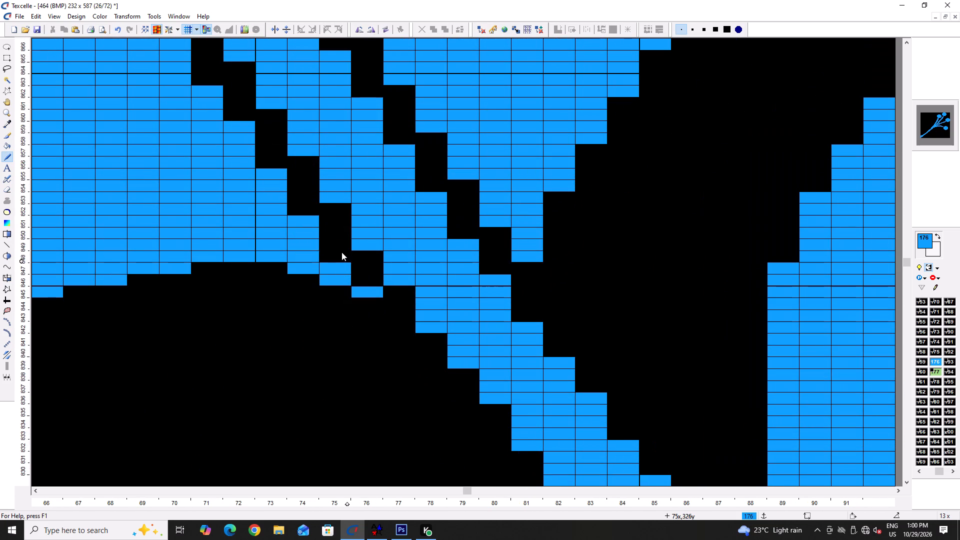
ctrl+scroll(333, 270, down, 5)
ctrl+scroll(284, 275, up, 4)
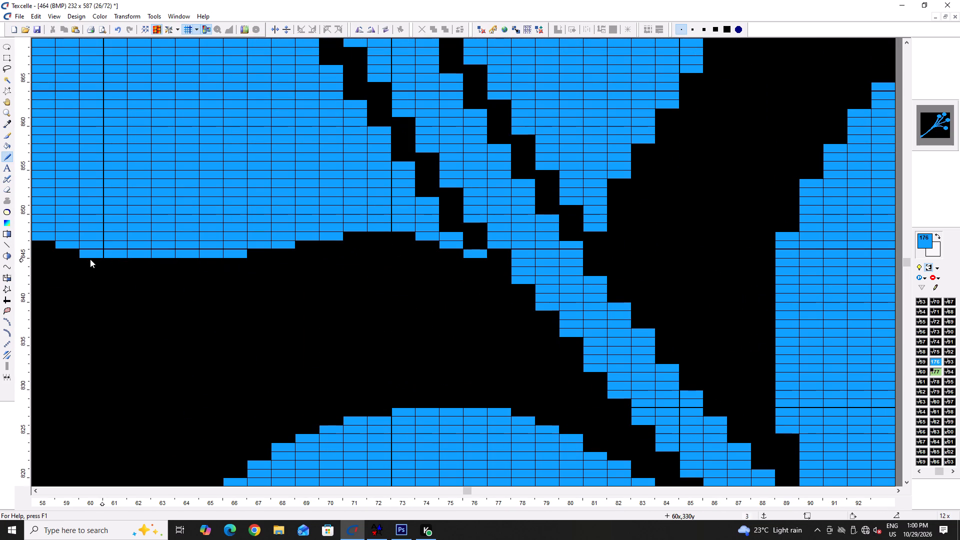
right_click(87, 258)
right_click(86, 256)
Smooth the left edge of the upright leaf above the stem by erasing stray pixels around columns 121–123.
ctrl+scroll(215, 246, down, 4)
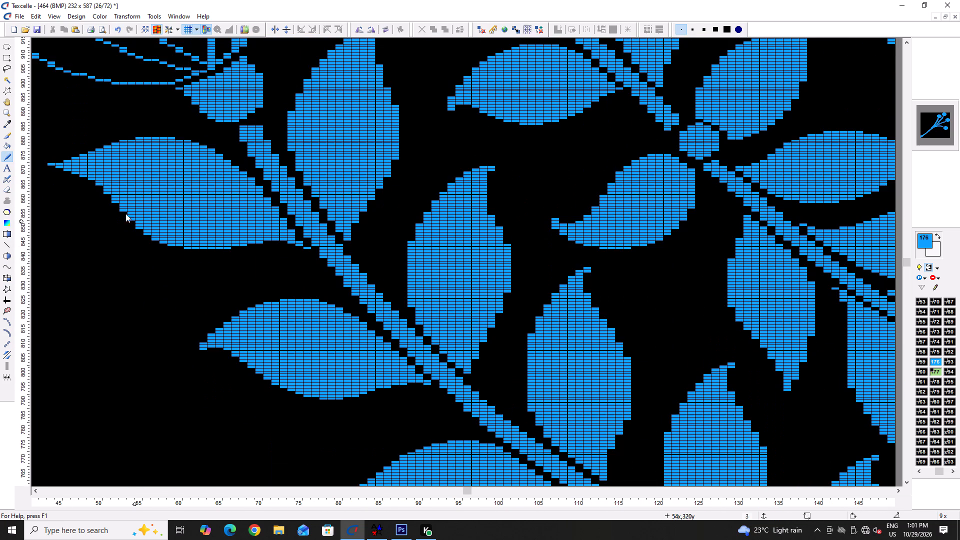
ctrl+scroll(96, 188, up, 3)
ctrl+scroll(171, 250, down, 5)
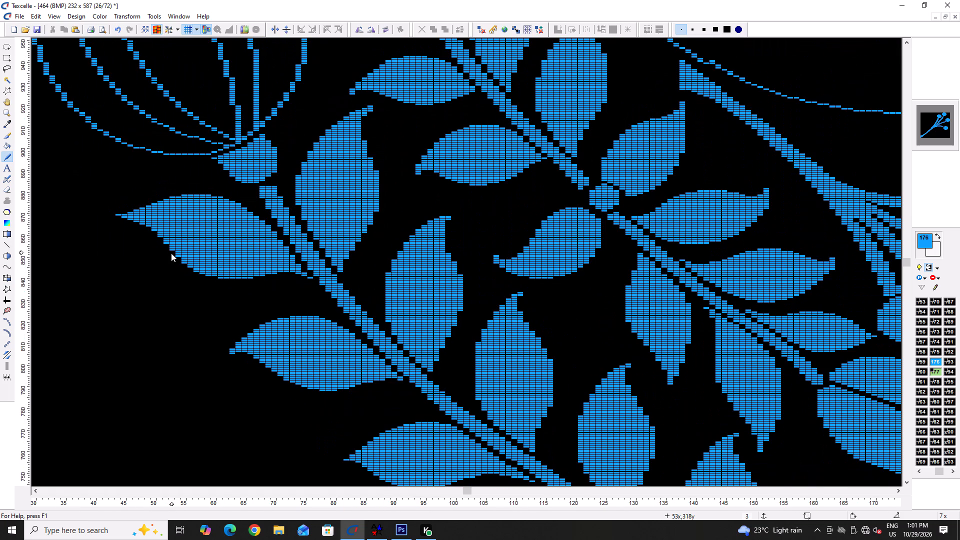
ctrl+scroll(124, 212, up, 5)
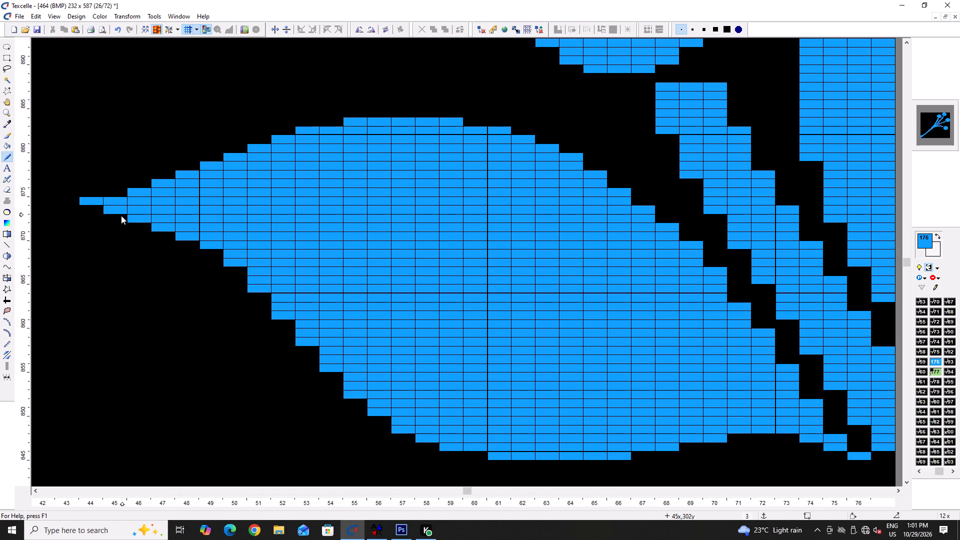
ctrl+scroll(83, 233, down, 5)
scroll(390, 314, down, 3)
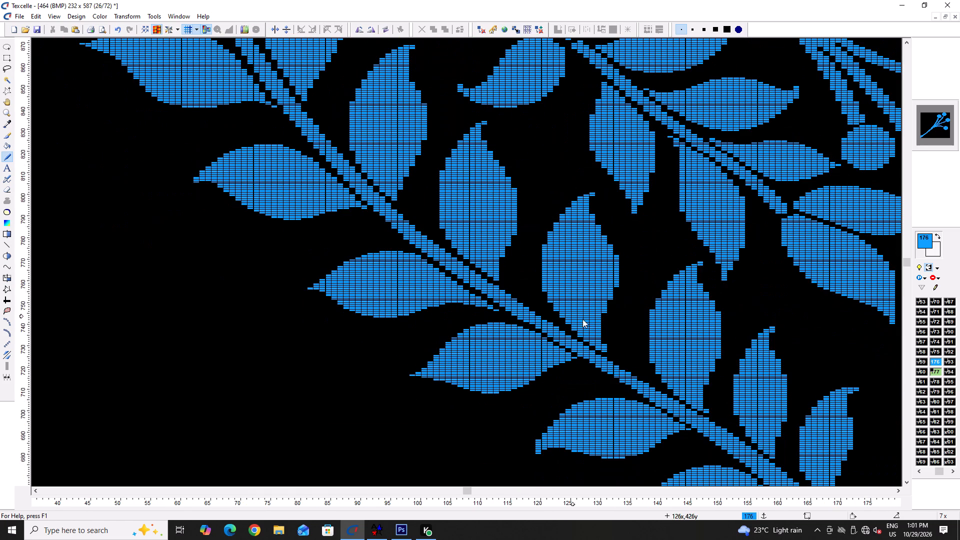
ctrl+scroll(581, 316, up, 4)
right_click(482, 245)
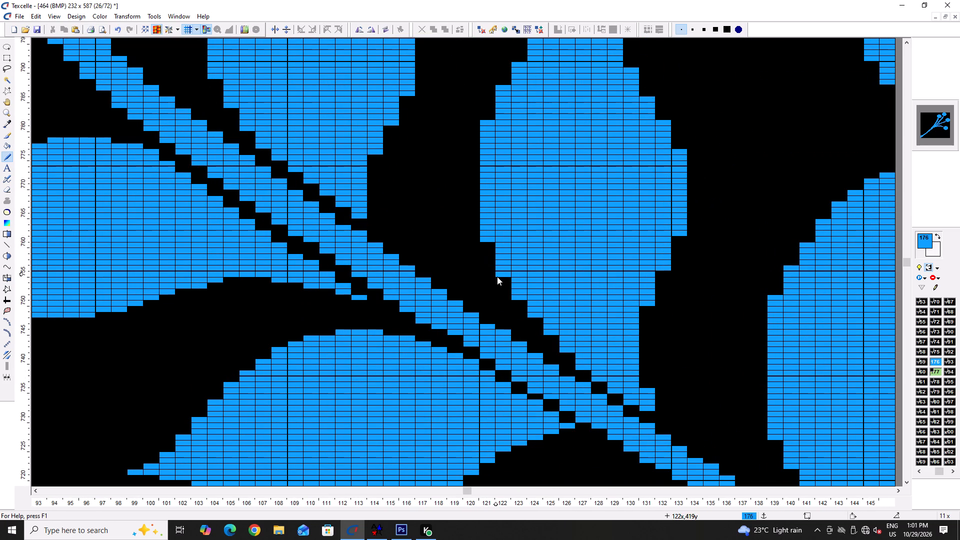
right_drag(497, 276, 497, 272)
right_click(497, 272)
right_click(512, 295)
right_click(512, 295)
Widen the black gap between the stem and the leaf below it by erasing the leaf's upper-edge pixels across columns 116–125.
ctrl+scroll(584, 352, down, 4)
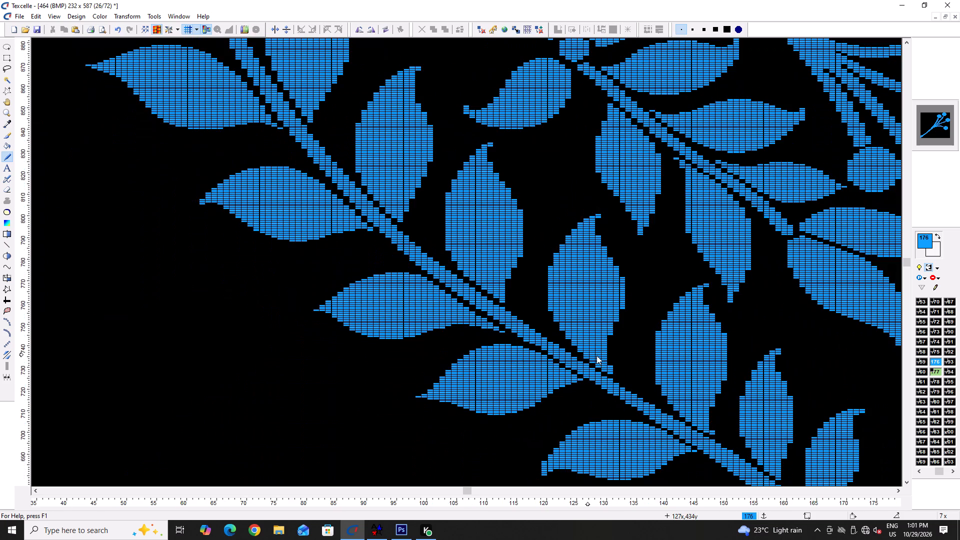
ctrl+scroll(615, 353, up, 3)
ctrl+scroll(514, 400, up, 3)
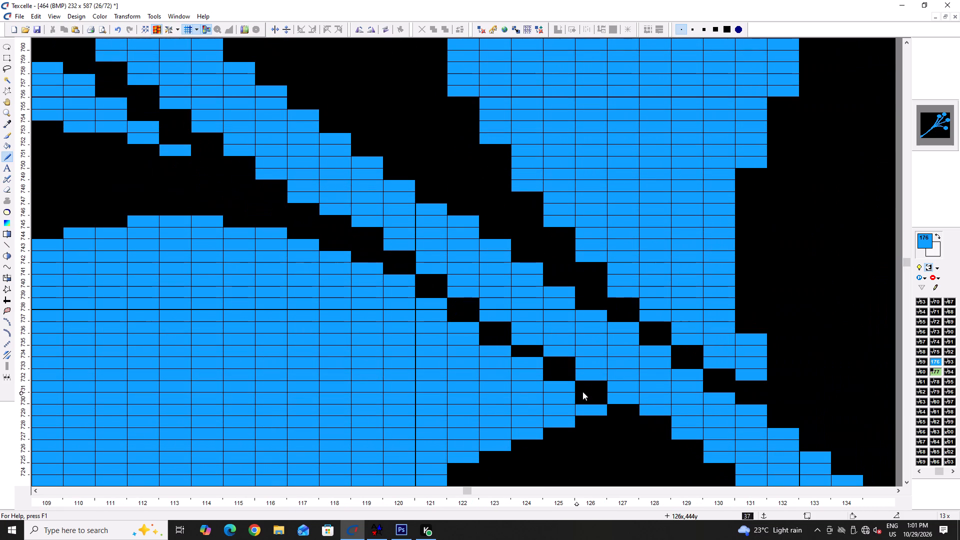
right_click(562, 387)
right_click(539, 366)
right_click(499, 342)
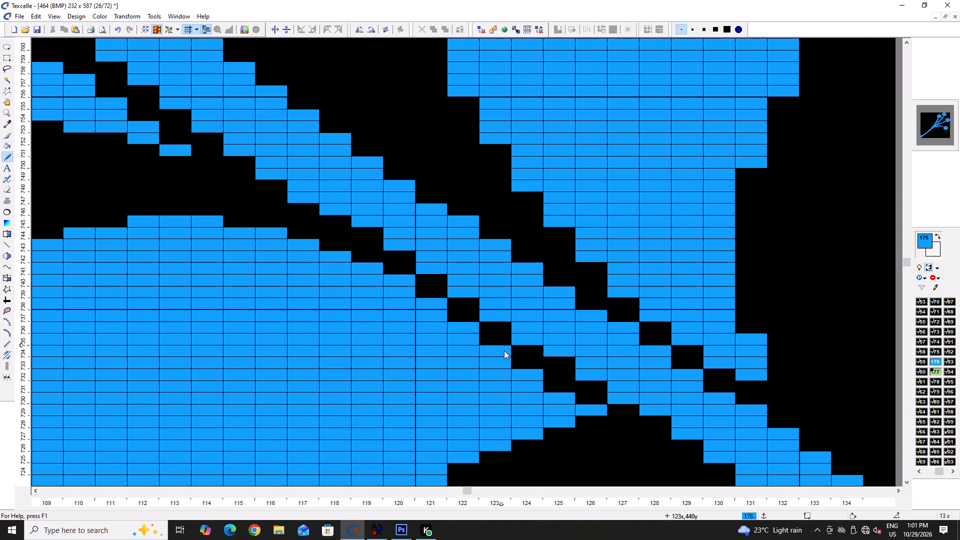
right_click(504, 350)
right_click(475, 333)
right_click(447, 321)
right_click(449, 321)
click(469, 342)
right_click(436, 306)
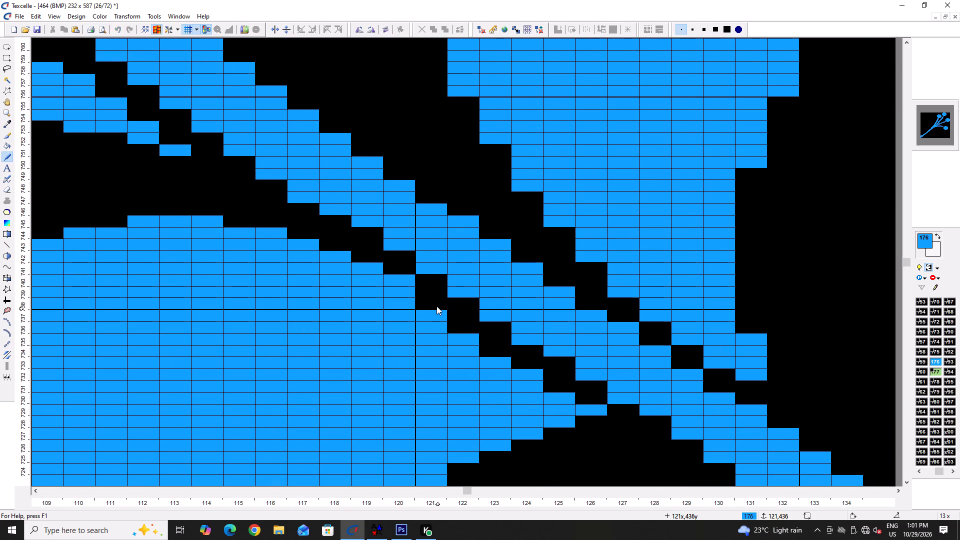
right_click(416, 284)
right_click(408, 280)
right_click(375, 266)
right_click(375, 266)
right_click(346, 255)
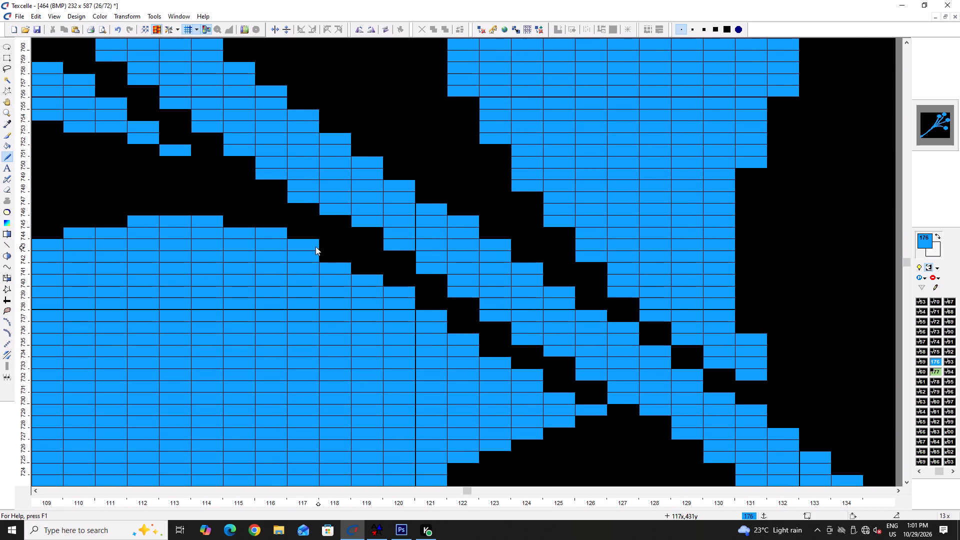
right_click(315, 246)
right_click(315, 246)
right_click(282, 232)
Lower the crown of the same leaf by erasing its topmost pixels across columns 110–115.
ctrl+scroll(289, 243, down, 4)
ctrl+scroll(246, 232, up, 4)
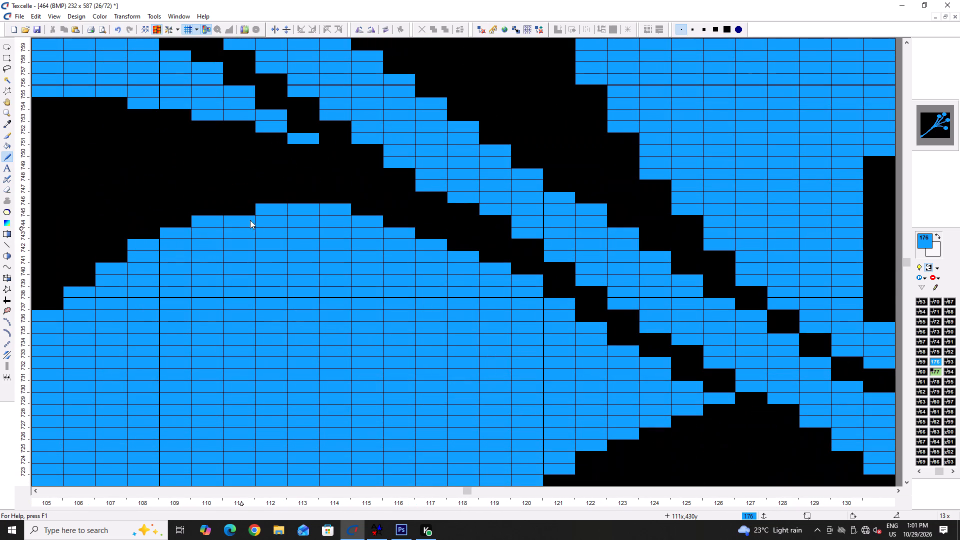
right_drag(257, 210, 301, 210)
right_drag(306, 210, 341, 211)
right_drag(342, 211, 363, 212)
right_click(373, 219)
right_click(200, 218)
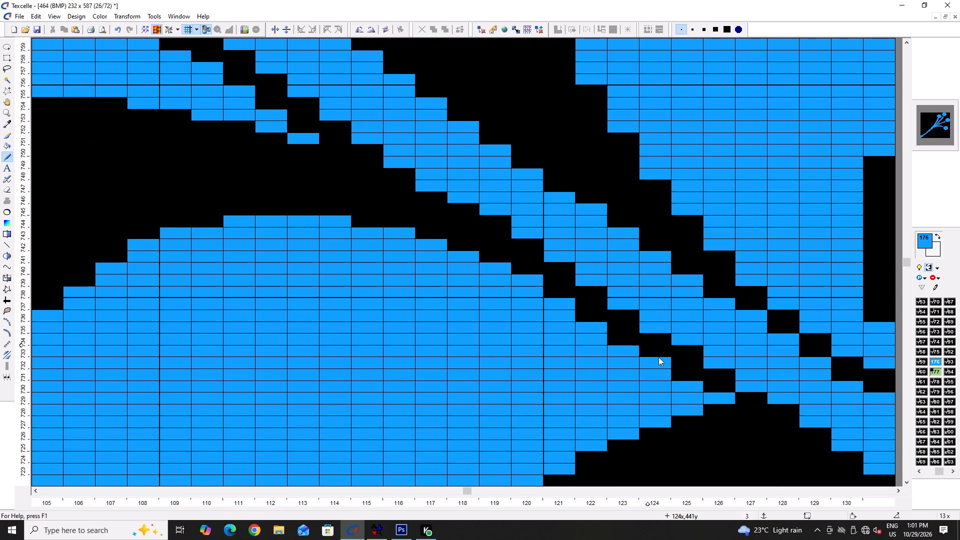
Repaint blue pixels along the same leaf's stem-side edge at columns 121–125 to narrow the gap to the stem.
click(691, 373)
click(639, 353)
click(643, 350)
click(610, 337)
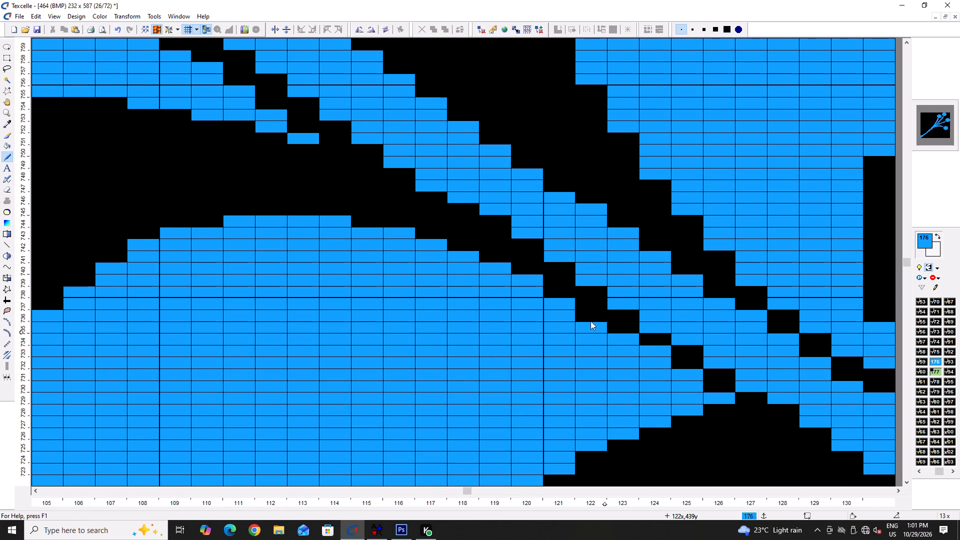
click(588, 318)
click(560, 293)
ctrl+scroll(526, 284, down, 5)
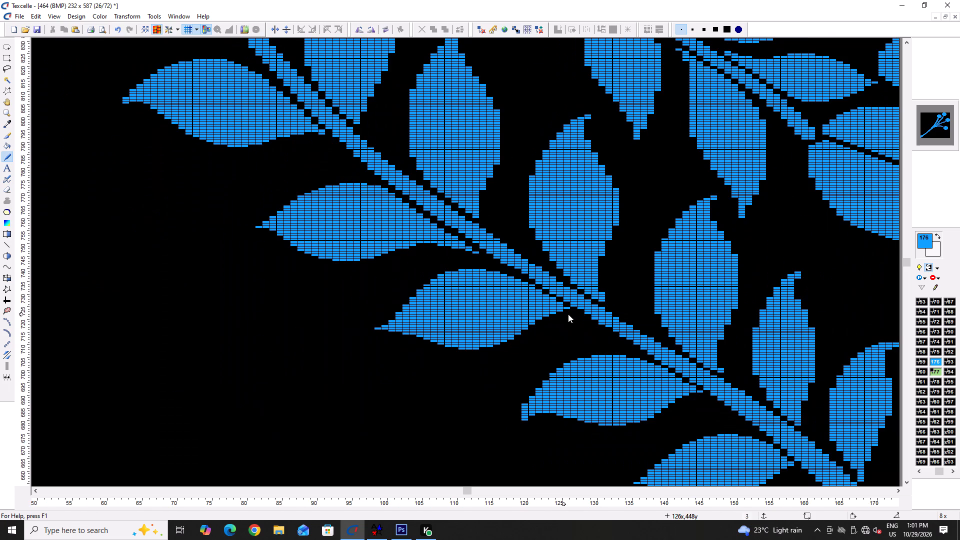
ctrl+scroll(528, 259, up, 4)
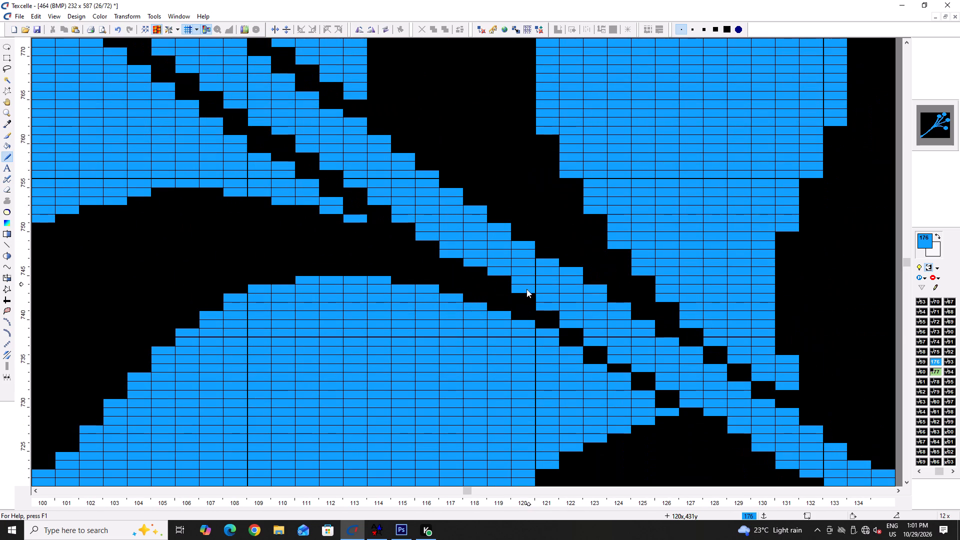
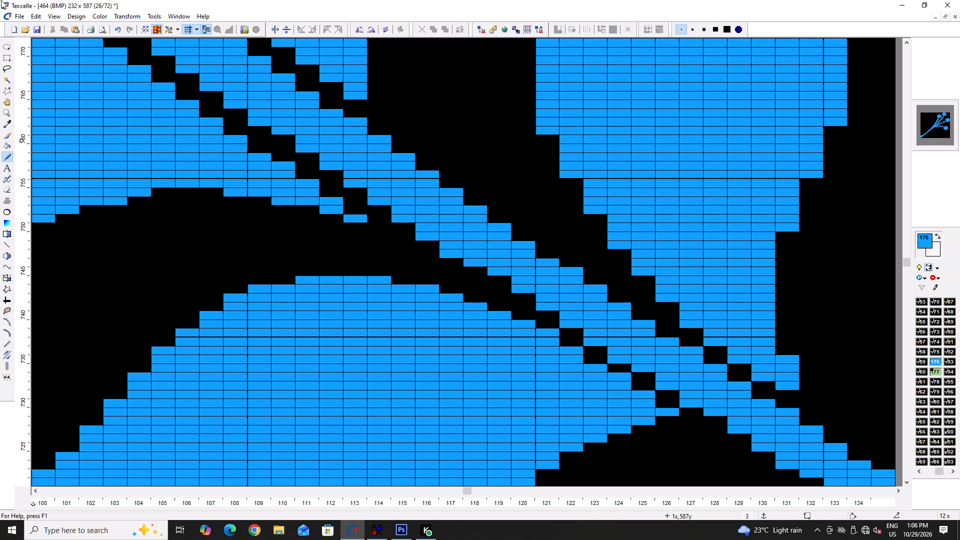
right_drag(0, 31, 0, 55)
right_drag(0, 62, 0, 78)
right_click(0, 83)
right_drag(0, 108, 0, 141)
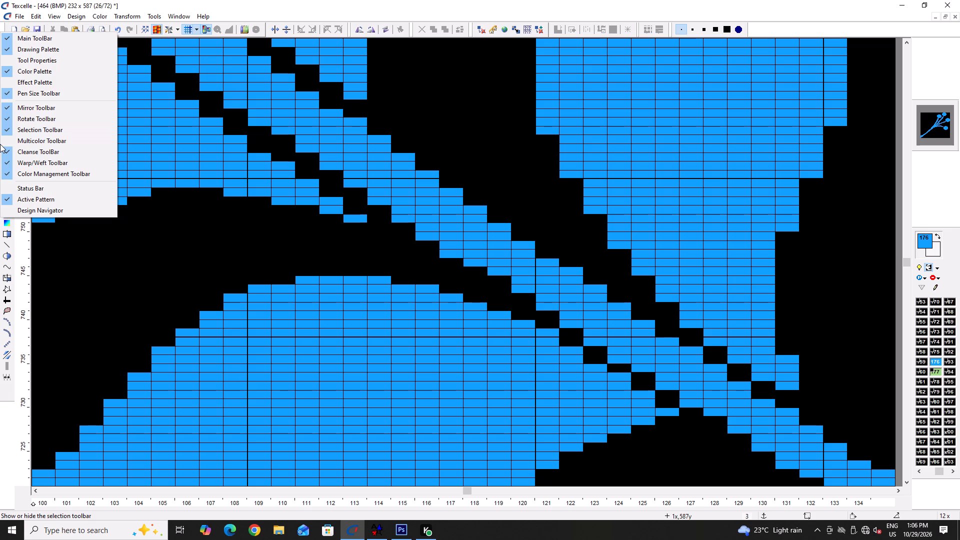
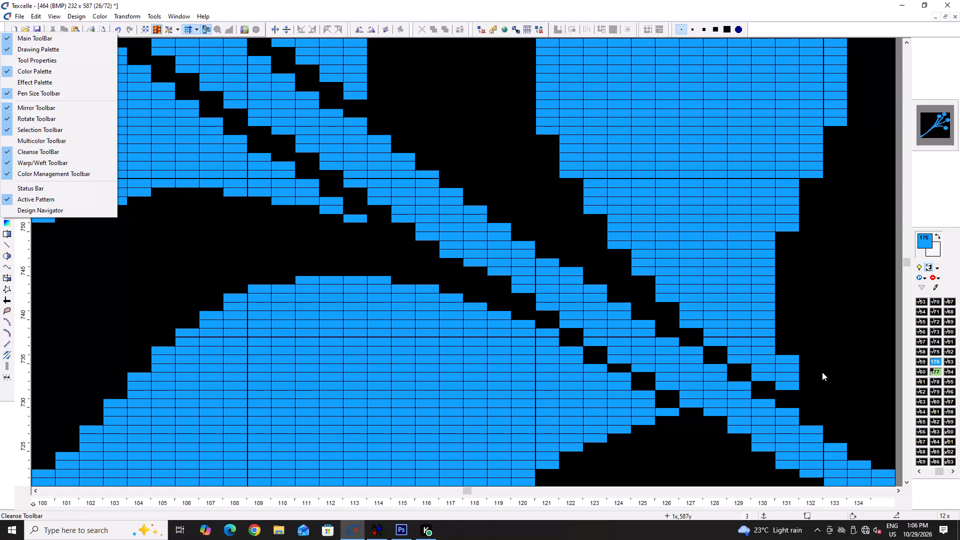
Erase blue pixels along the upper outline and stem-facing edge of the second leaf on the branch beside the seed pod.
ctrl+scroll(521, 320, down, 4)
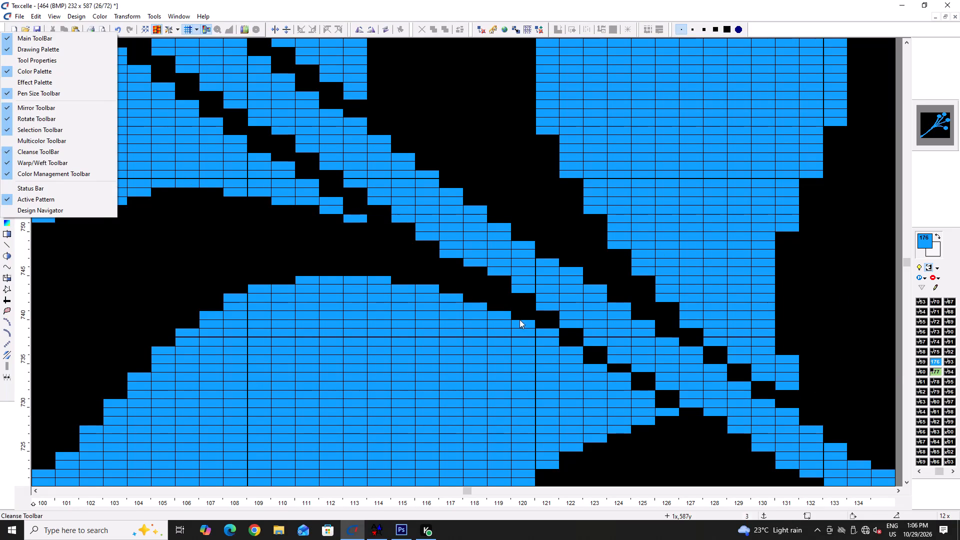
click(455, 357)
ctrl+scroll(453, 355, down, 5)
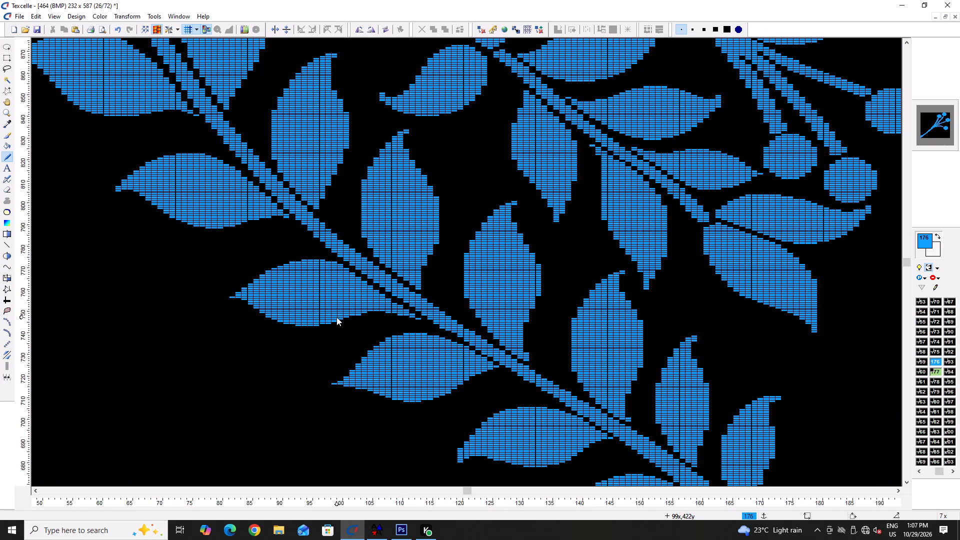
ctrl+scroll(336, 317, down, 3)
scroll(788, 388, up, 4)
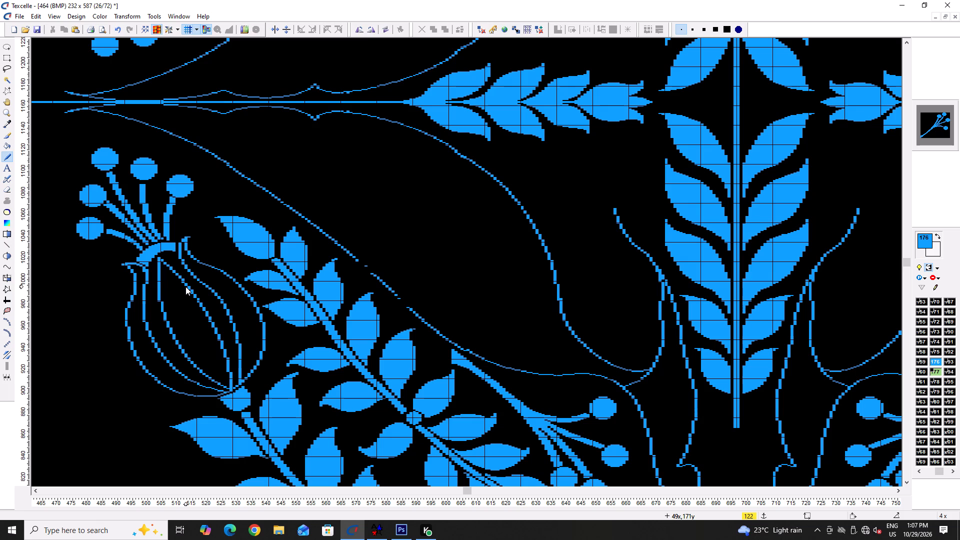
text(++++++++)
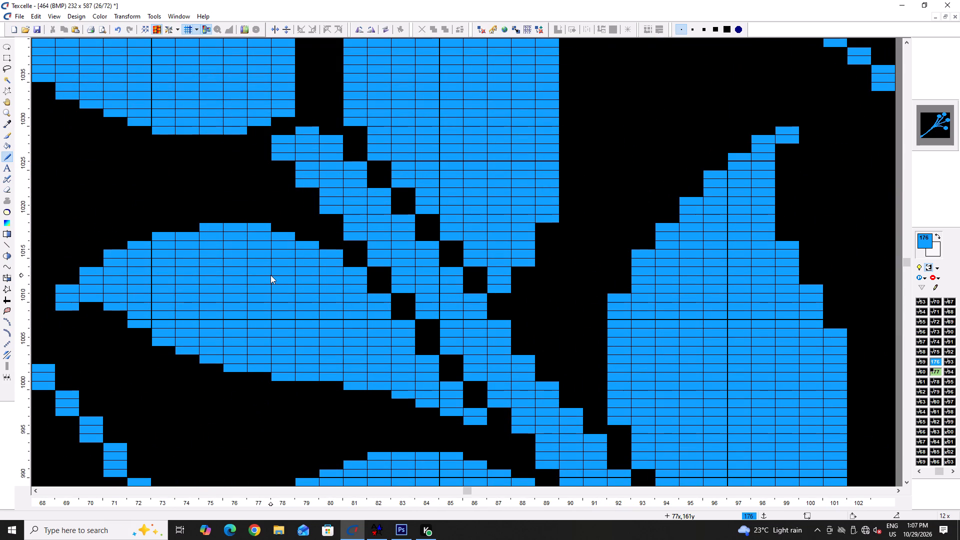
right_drag(210, 228, 269, 228)
right_drag(289, 236, 290, 236)
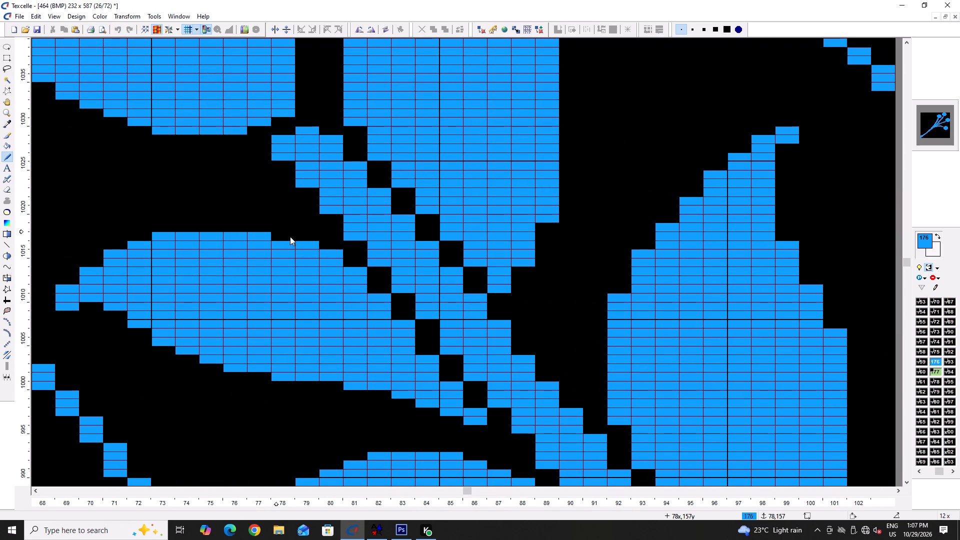
right_drag(290, 236, 294, 238)
right_click(314, 243)
right_click(328, 248)
right_click(329, 250)
right_click(329, 250)
right_click(353, 267)
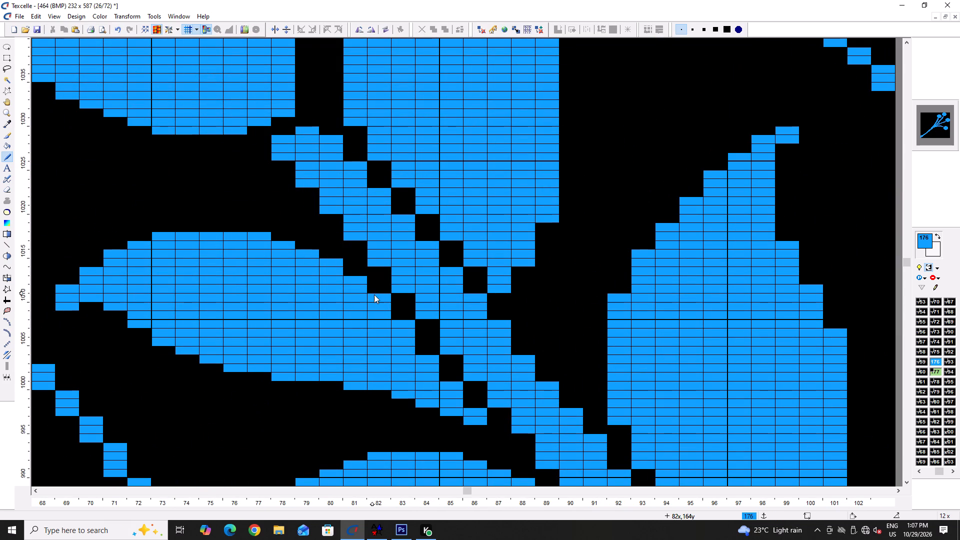
right_click(376, 296)
right_click(416, 326)
right_click(416, 326)
right_click(414, 326)
right_click(154, 231)
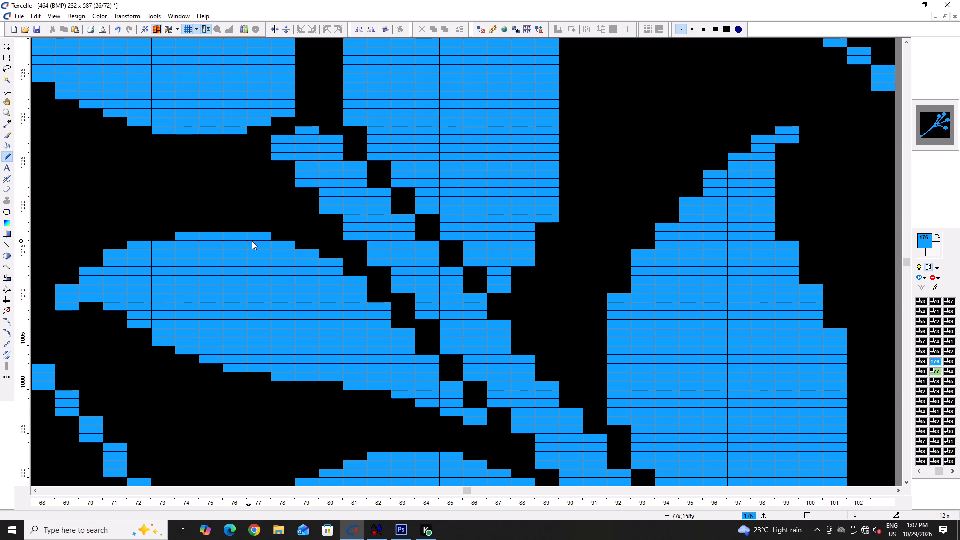
right_click(258, 237)
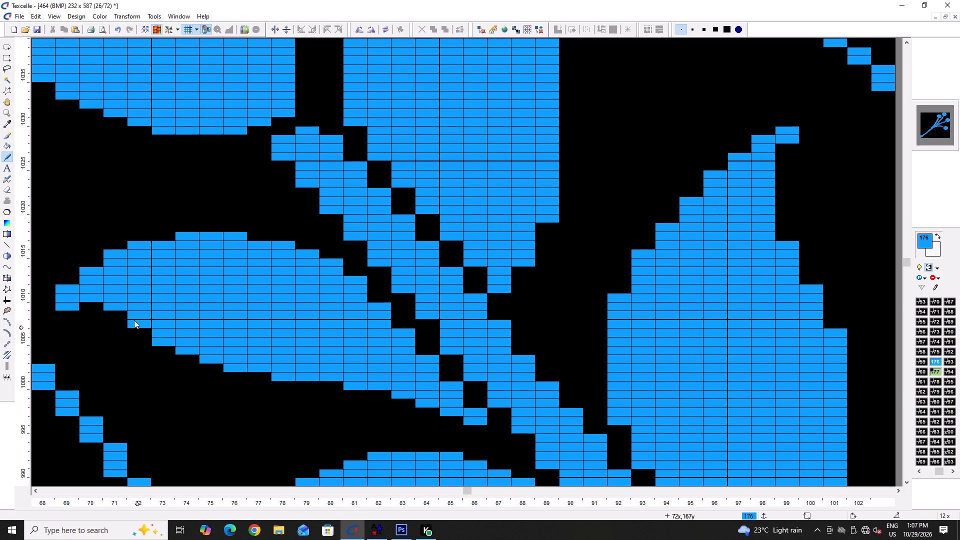
Erase protruding pixels along the same leaf's lower outline to even its steps, keeping its pointed outer tip.
right_click(133, 320)
right_click(118, 309)
right_click(152, 336)
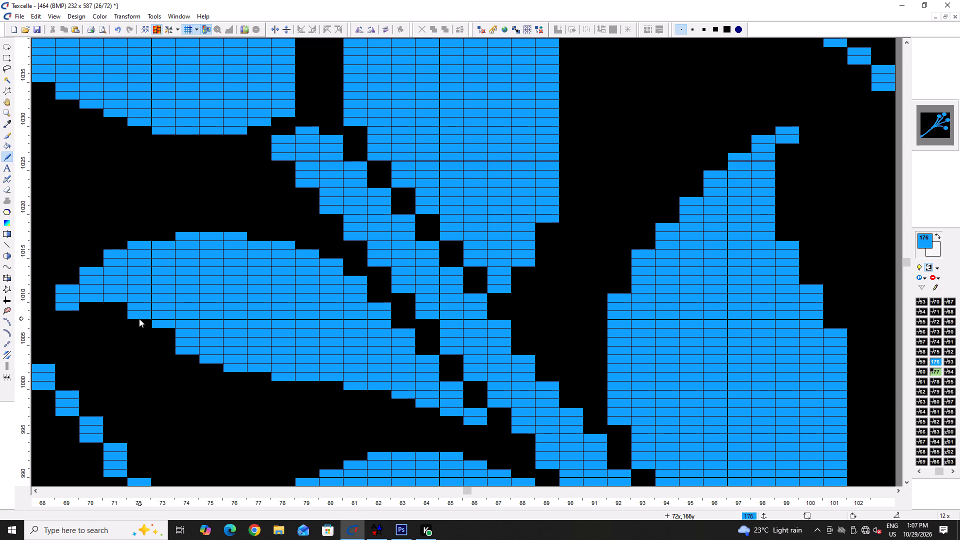
right_click(139, 318)
right_click(184, 348)
right_click(185, 350)
right_click(210, 357)
right_click(231, 365)
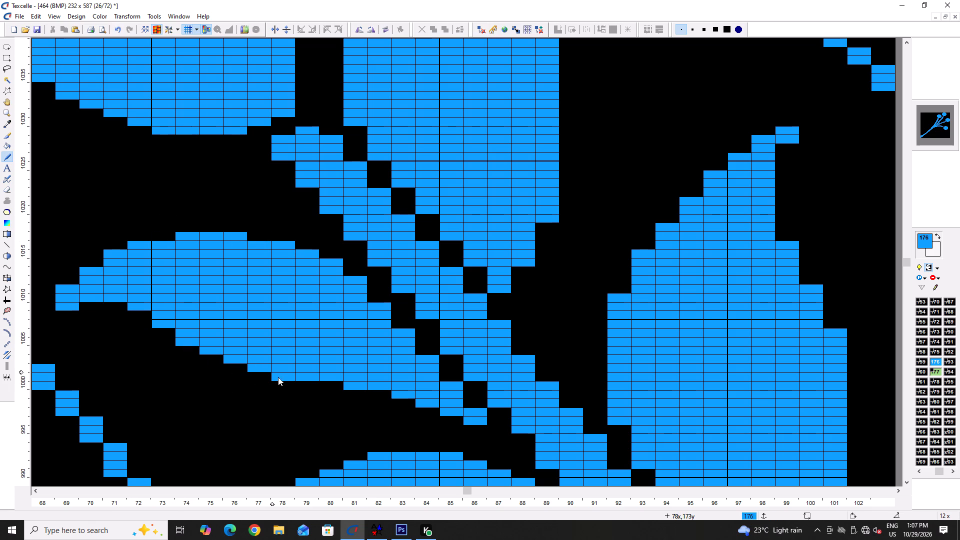
right_click(278, 377)
right_click(75, 307)
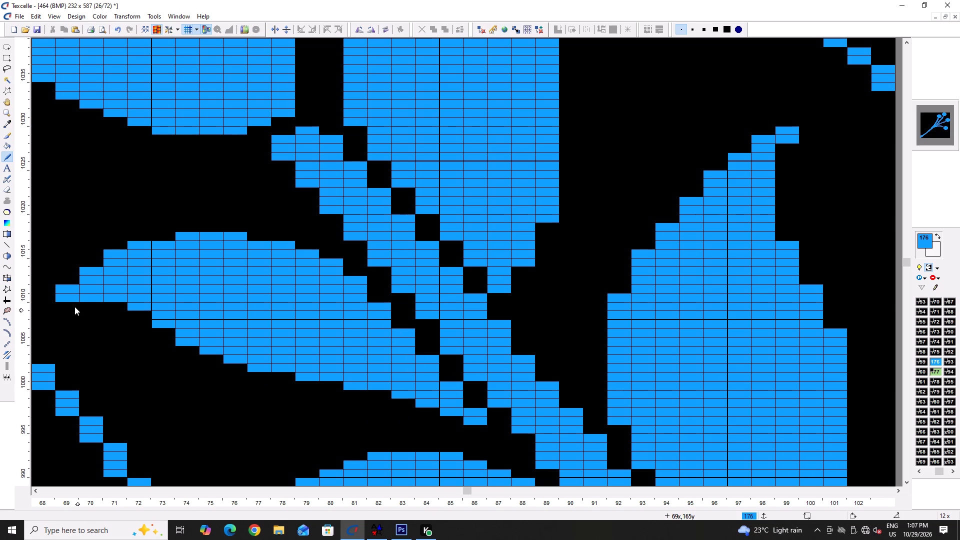
click(74, 306)
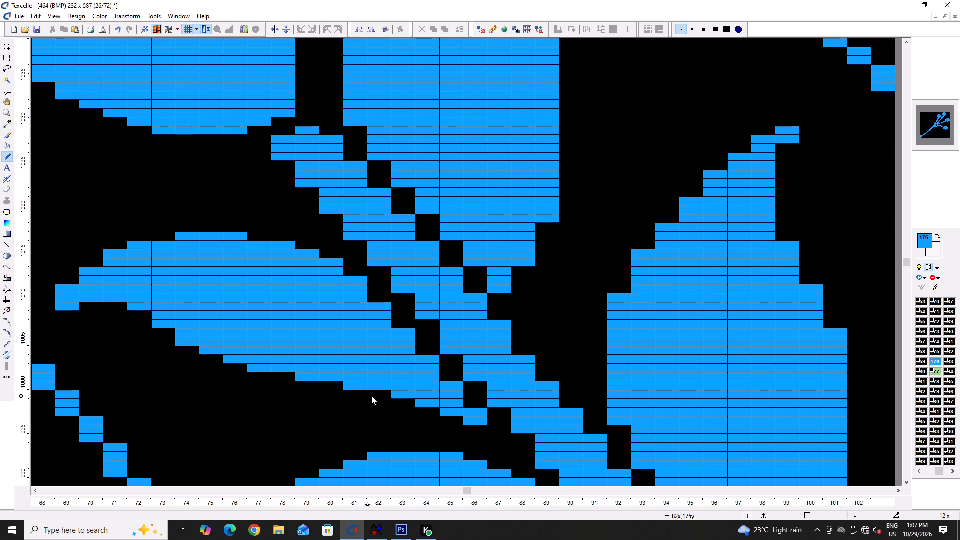
Trim the stair-step pixels along the lower-left outline of the large leaf at the branch's end.
scroll(372, 396, down, 2)
scroll(411, 330, up, 2)
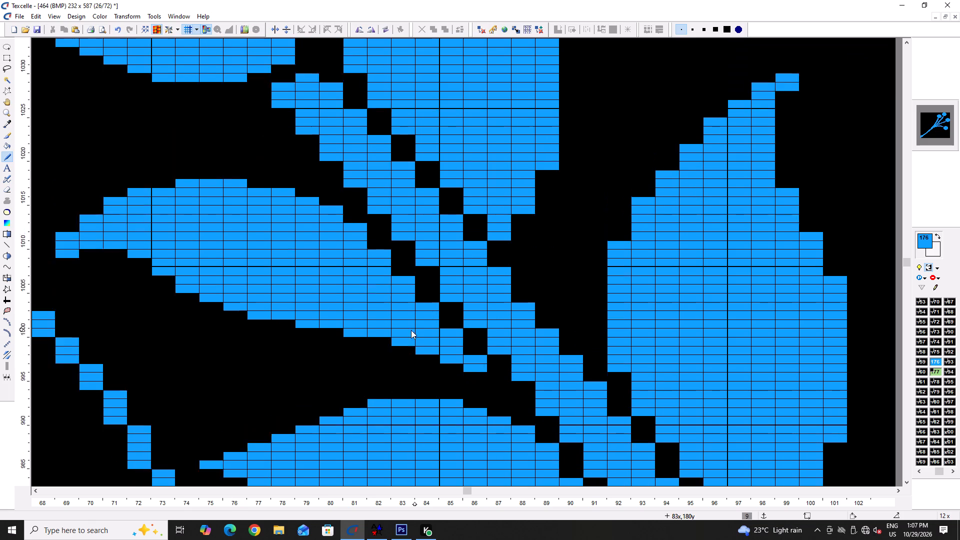
scroll(218, 308, up, 3)
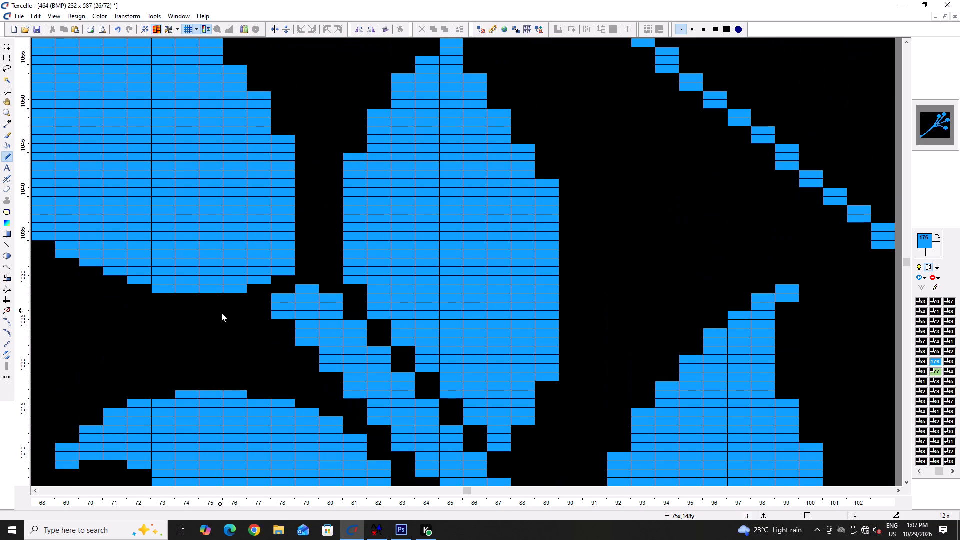
text(---)
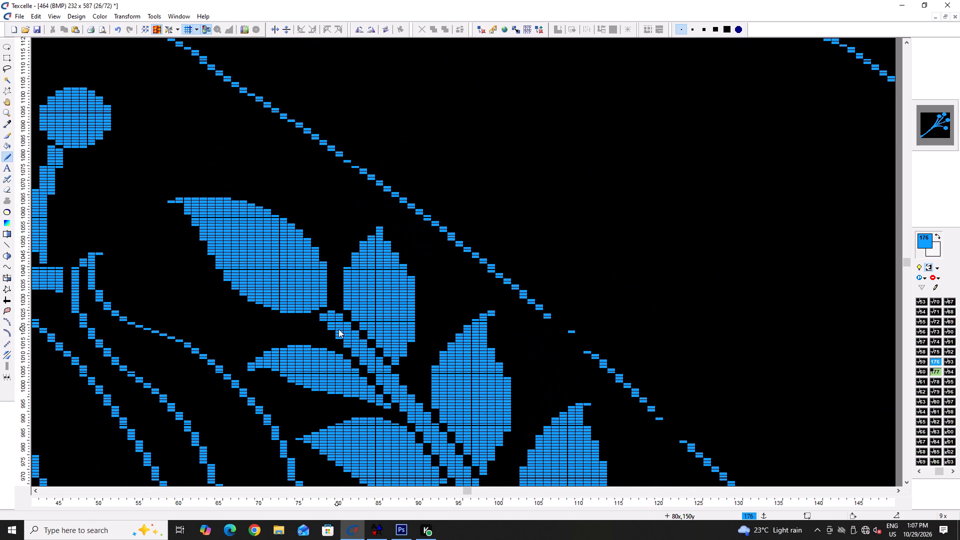
key(Left)
text(++)
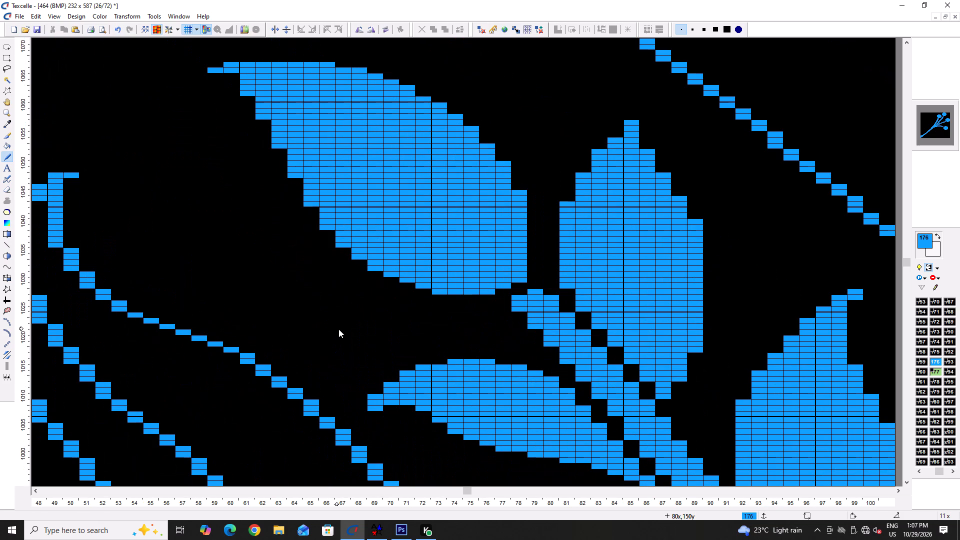
scroll(390, 283, up, 2)
right_click(339, 360)
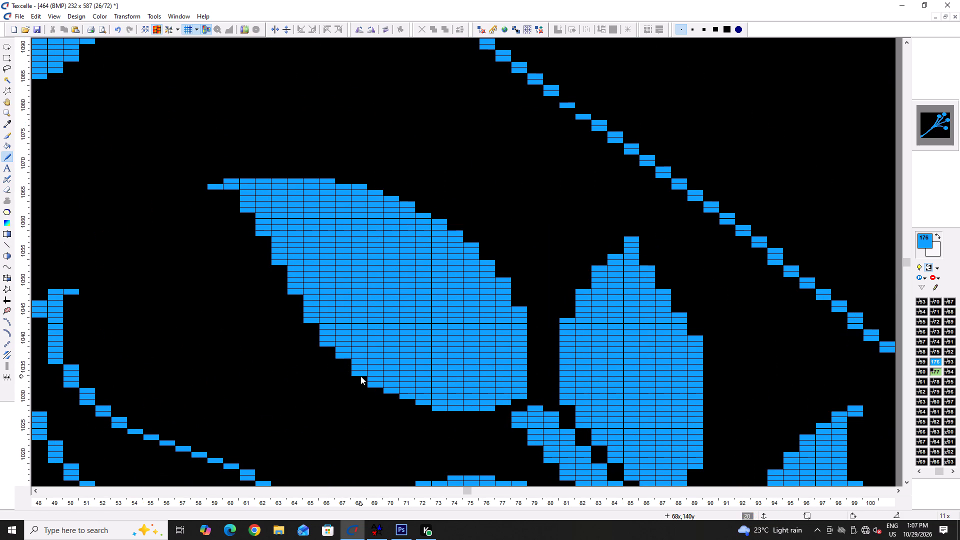
right_click(360, 376)
right_click(358, 373)
right_click(357, 374)
right_click(372, 383)
right_click(319, 341)
right_click(320, 342)
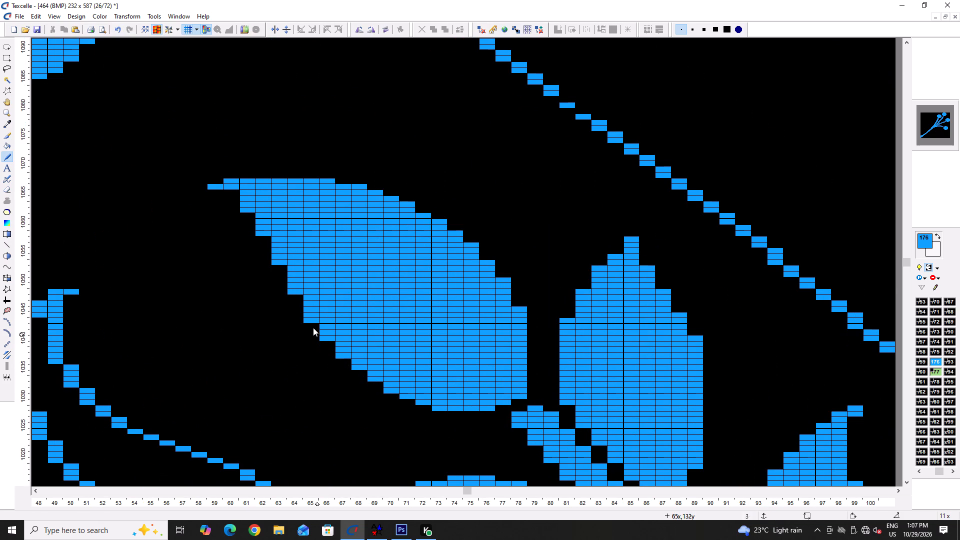
right_click(313, 319)
right_click(313, 319)
right_click(309, 316)
right_click(293, 291)
right_click(292, 289)
Erase pixels along the large end leaf's outer edge up toward its pointed tip, including the tip's outermost pixels.
right_drag(279, 264, 277, 257)
right_click(277, 257)
right_click(277, 257)
right_click(260, 223)
right_drag(260, 225, 260, 233)
right_drag(250, 211, 250, 206)
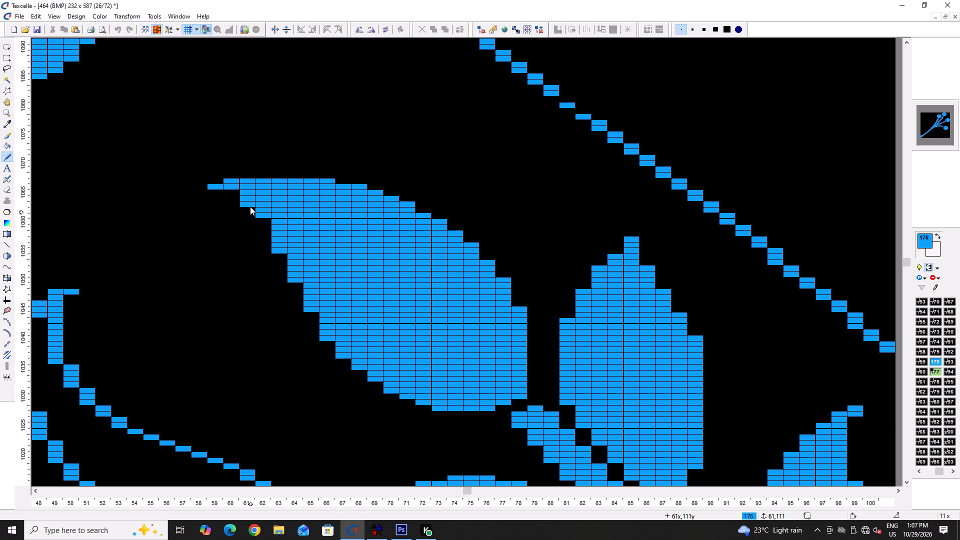
right_drag(250, 206, 249, 201)
right_click(249, 199)
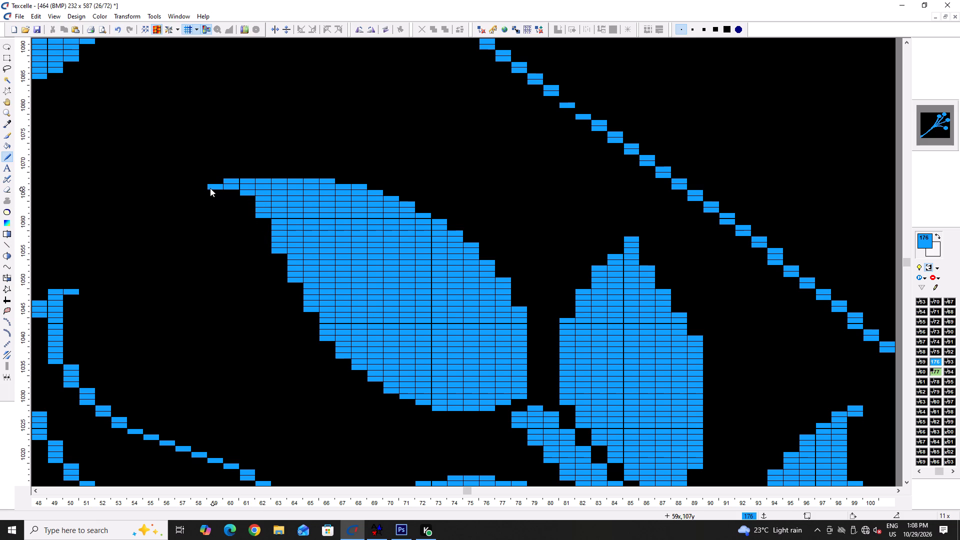
right_click(209, 187)
right_click(226, 180)
Paint blue pixels back beneath the large end leaf's tip and along its adjoining edge to form a gradual taper.
click(250, 200)
click(234, 193)
click(220, 187)
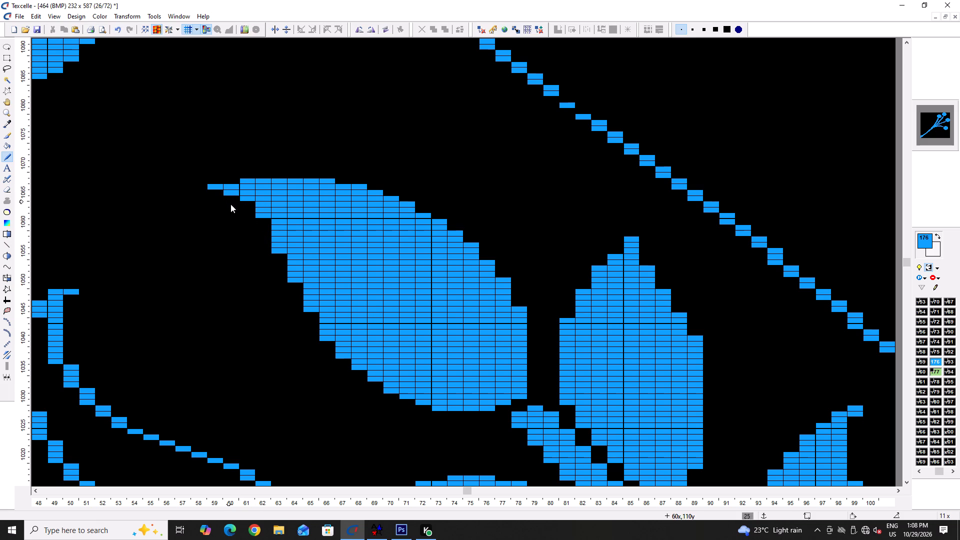
click(250, 202)
click(261, 220)
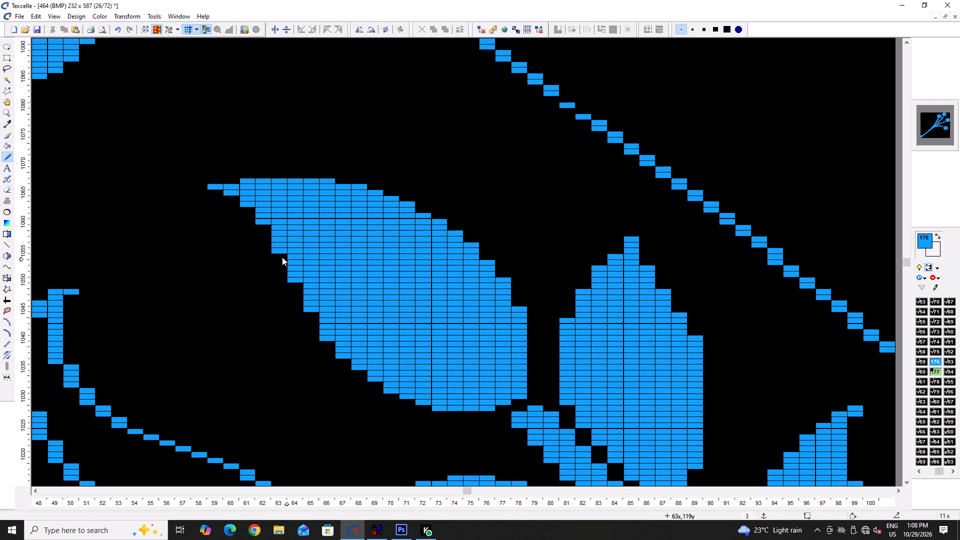
click(280, 257)
click(266, 224)
click(266, 228)
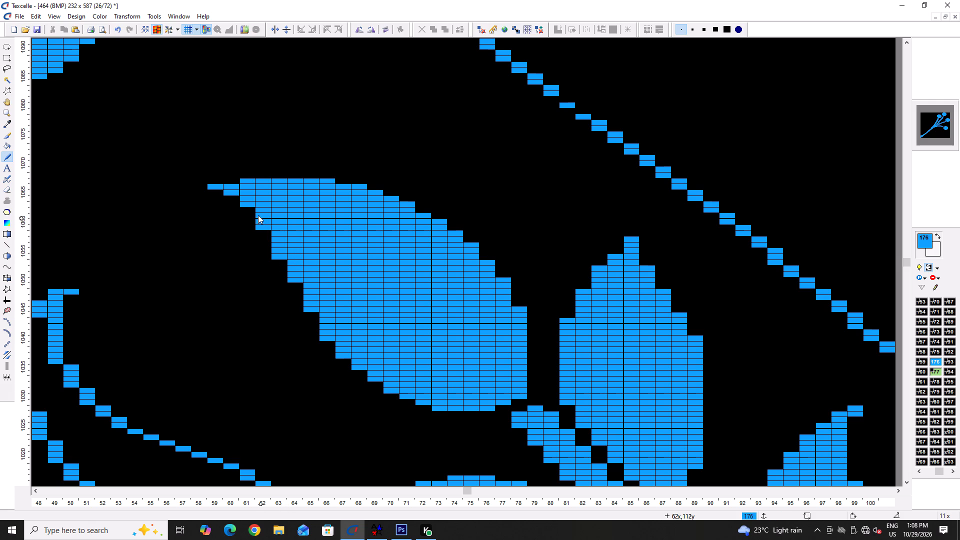
click(249, 209)
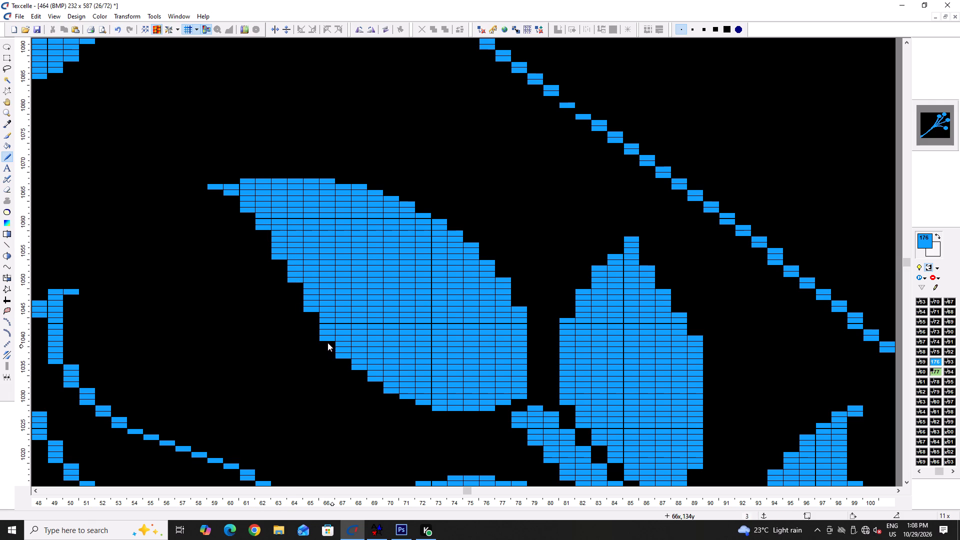
Erase the extra pixels on two steps midway along the large end leaf's lower-left outline.
right_click(327, 340)
right_click(327, 340)
right_click(338, 352)
right_click(339, 353)
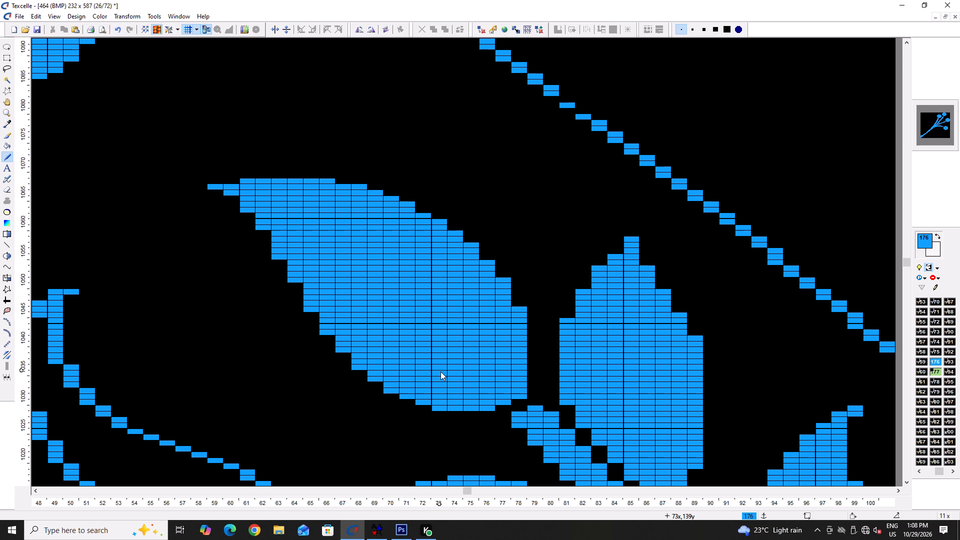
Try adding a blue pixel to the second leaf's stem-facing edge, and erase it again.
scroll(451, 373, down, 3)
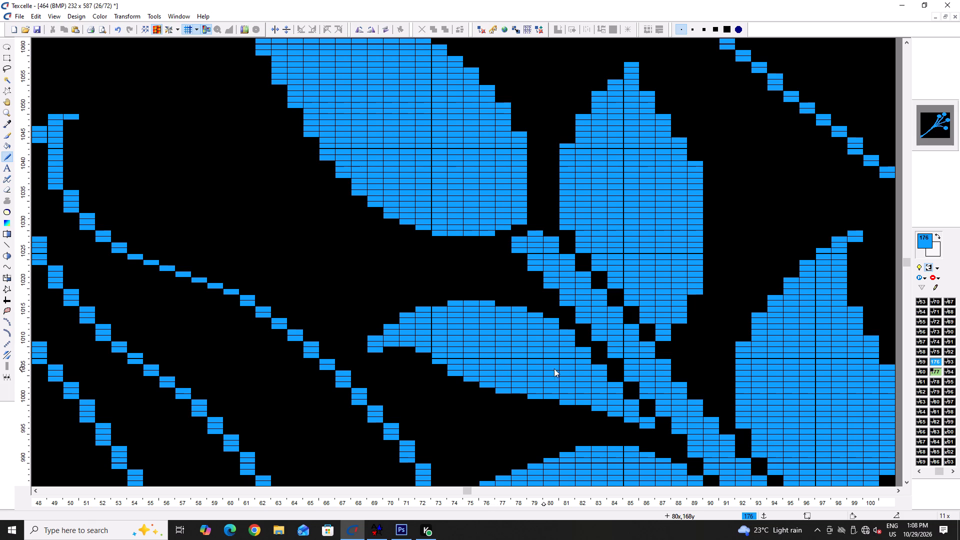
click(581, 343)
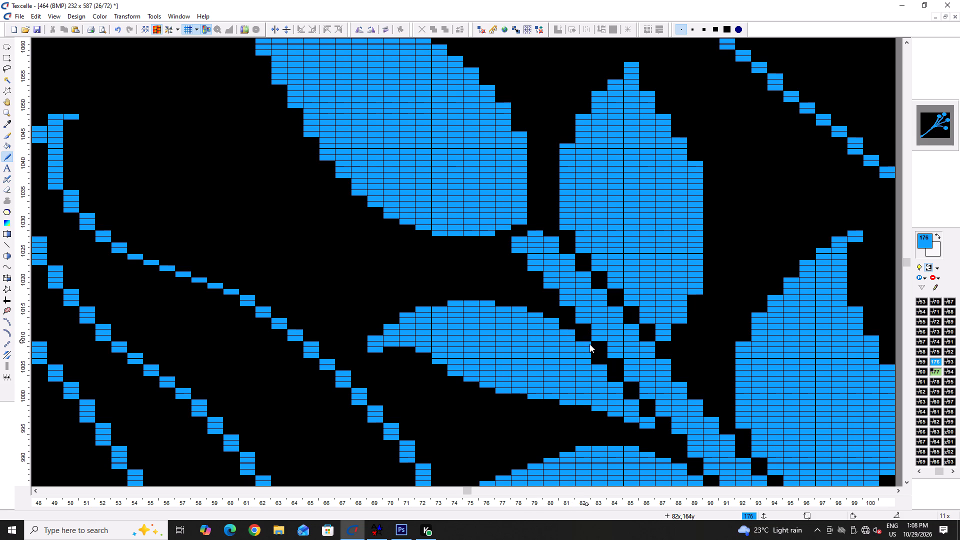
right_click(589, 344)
Erase pixels along the lower-left edge of the seed pod's curved cap to separate it from the outline beneath, restoring one corner pixel.
scroll(449, 326, up, 2)
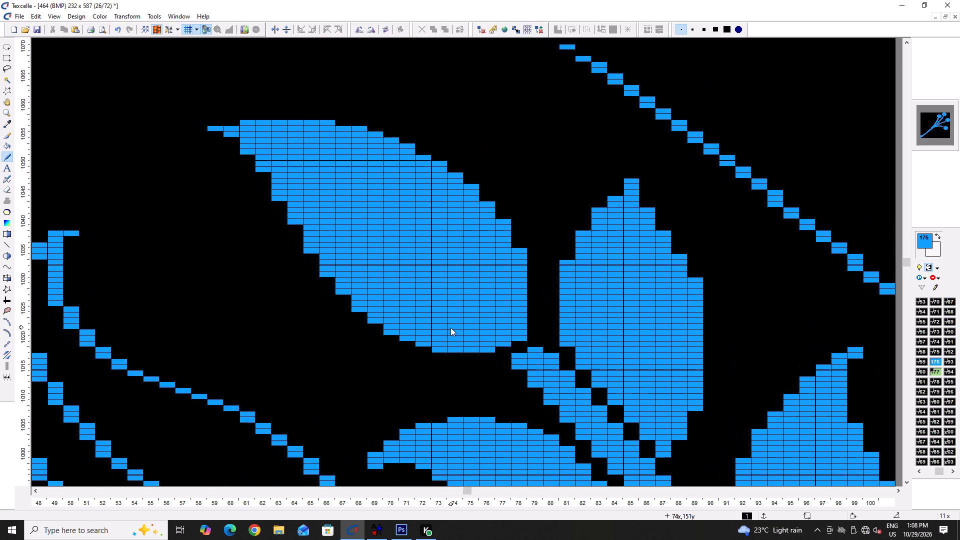
scroll(450, 327, up, 1)
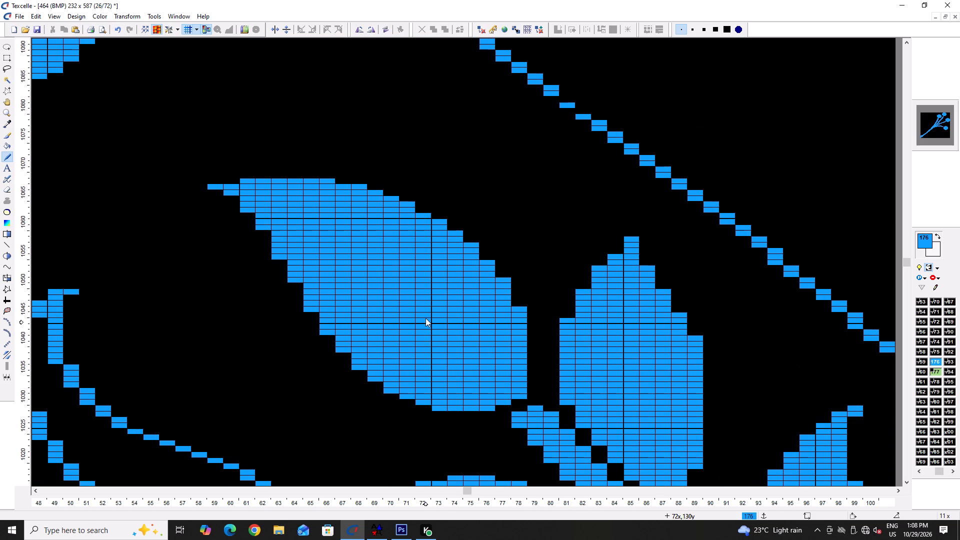
text(--)
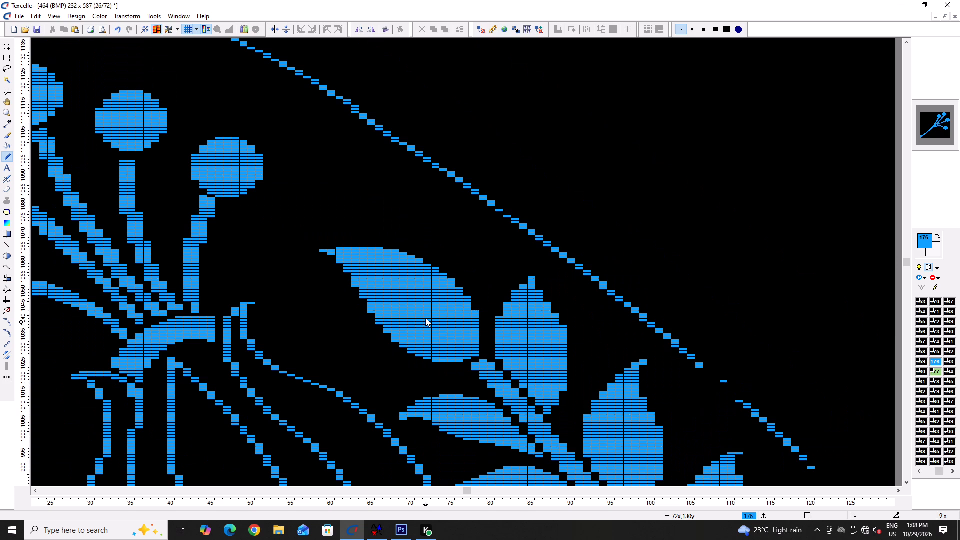
text(++)
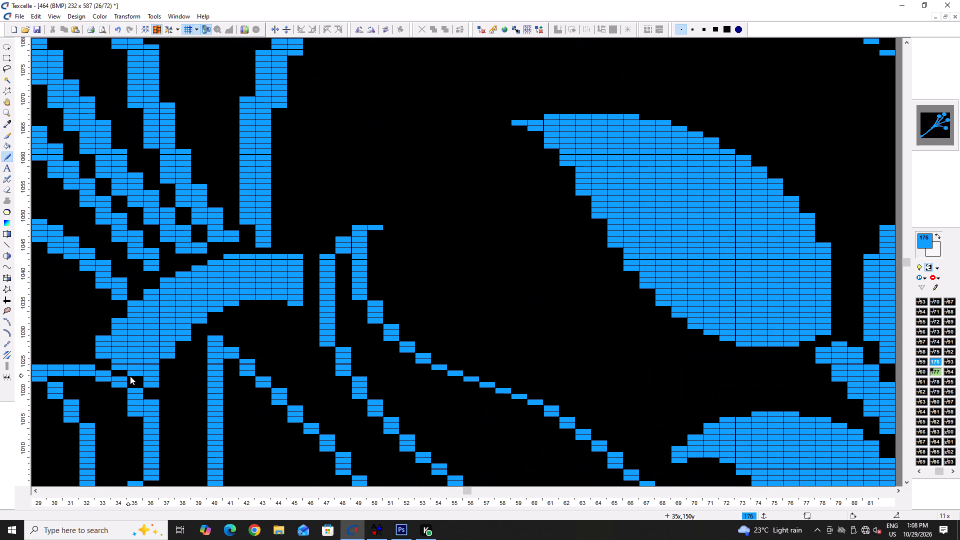
key(Left)
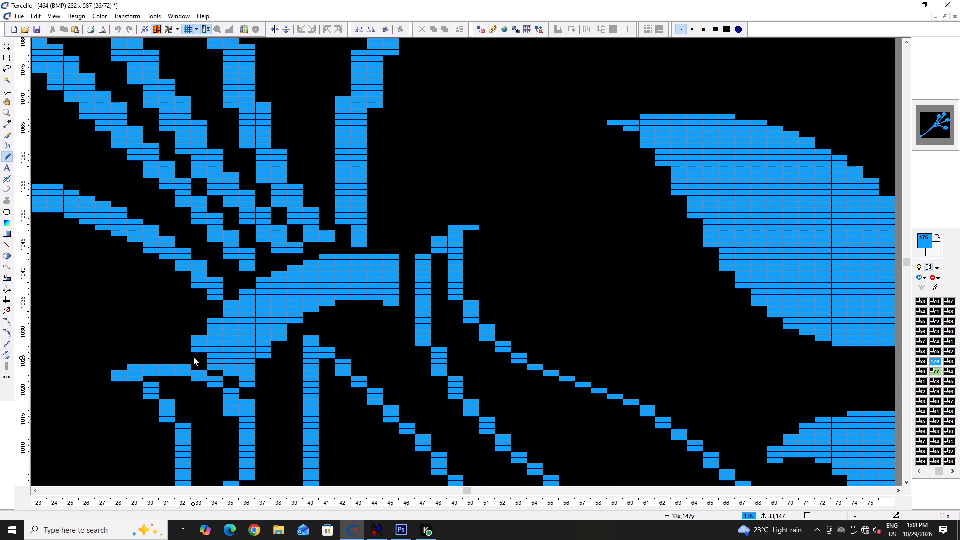
right_click(193, 357)
right_click(214, 367)
right_click(226, 373)
right_click(247, 383)
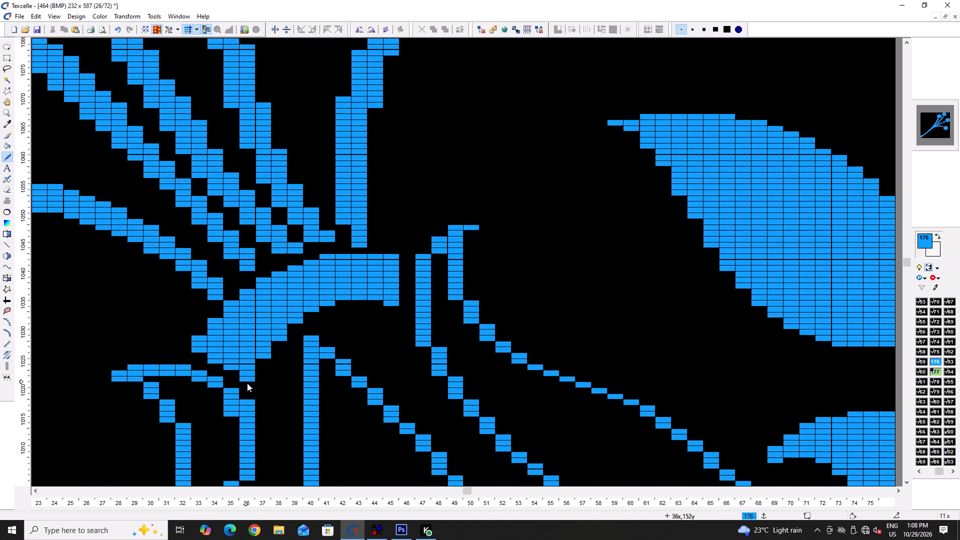
click(198, 356)
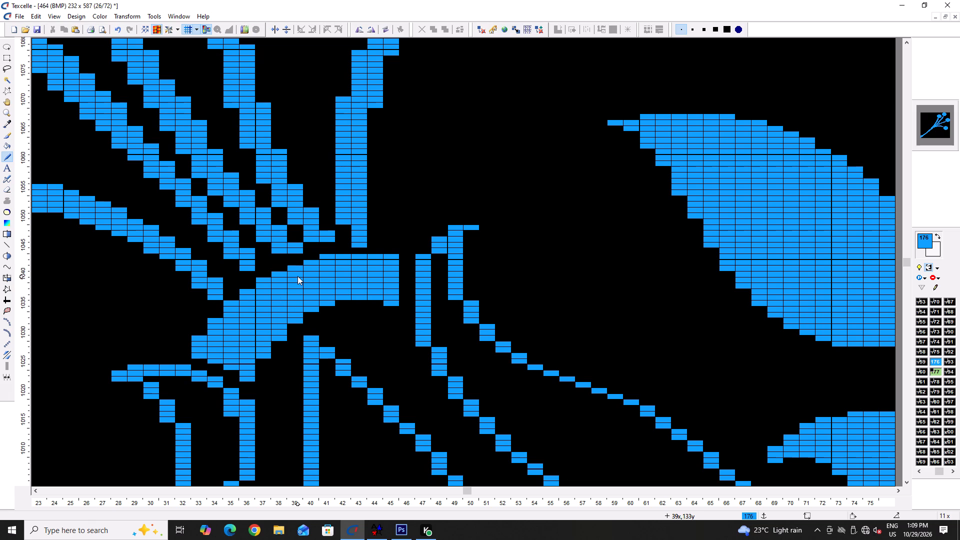
Erase the excess pixels along the curved cap's stepped underside, from its lower-left end up to the start of the flat part.
ctrl+scroll(243, 371, up, 2)
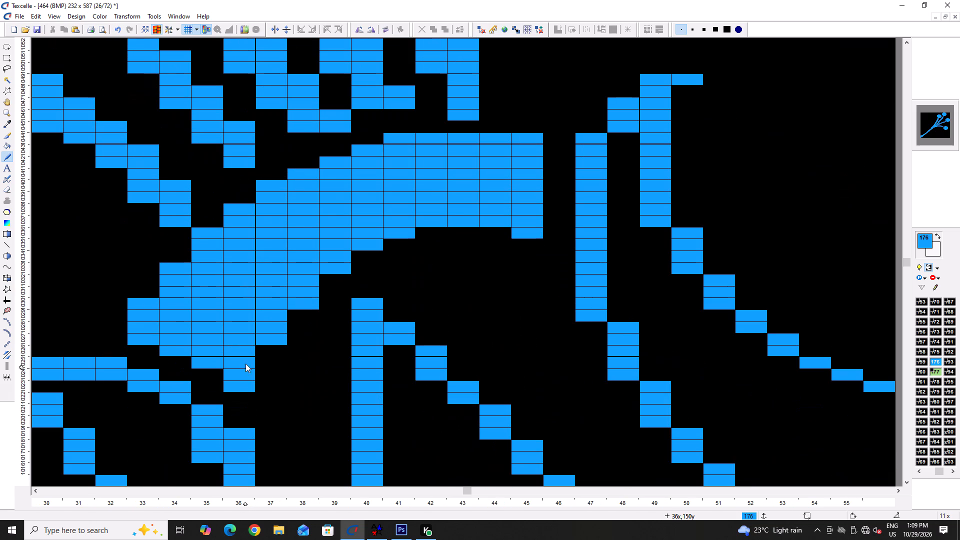
right_drag(247, 349, 242, 387)
right_drag(267, 342, 270, 321)
right_click(270, 321)
right_click(307, 306)
right_drag(308, 300, 307, 292)
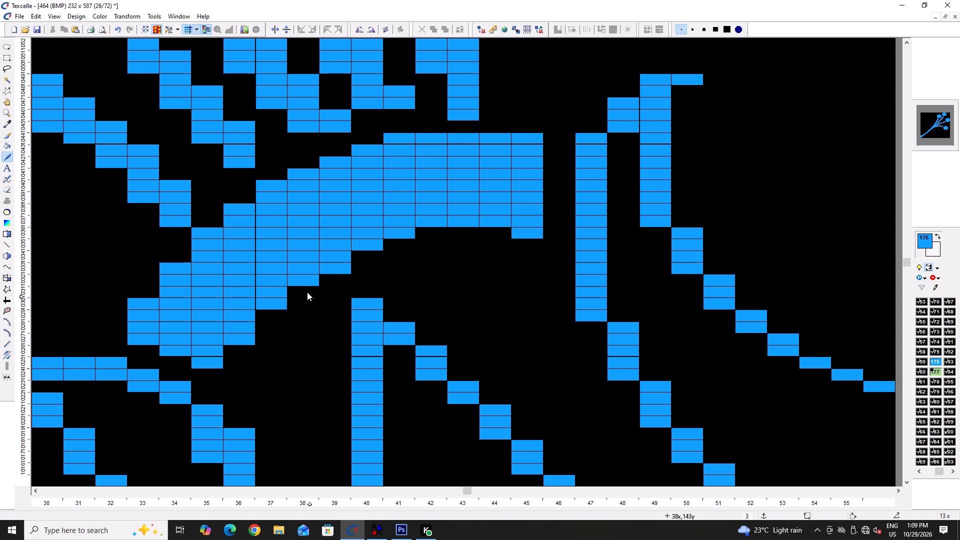
right_click(328, 268)
right_click(328, 268)
right_click(362, 244)
right_click(391, 234)
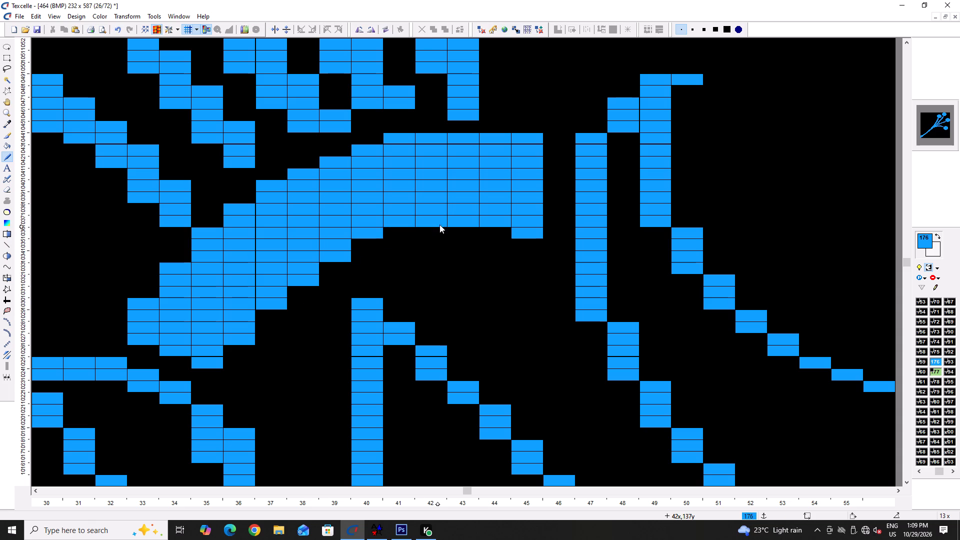
Thin the cap's right end by erasing its bottom pixels, restore one pixel for a gradual step, and trim one pixel from the upper edge.
right_drag(439, 224, 519, 224)
right_click(554, 228)
right_drag(532, 234, 504, 236)
right_click(502, 236)
click(423, 220)
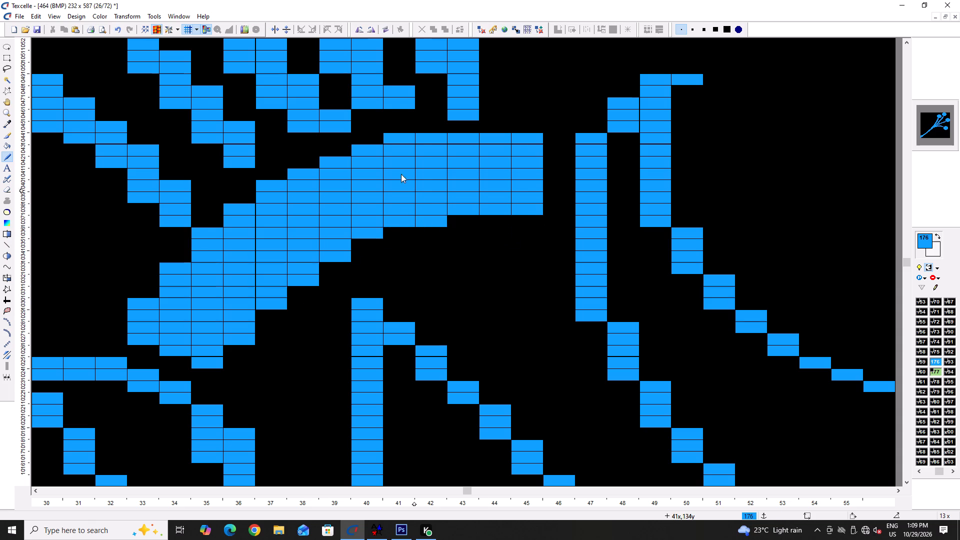
right_click(397, 138)
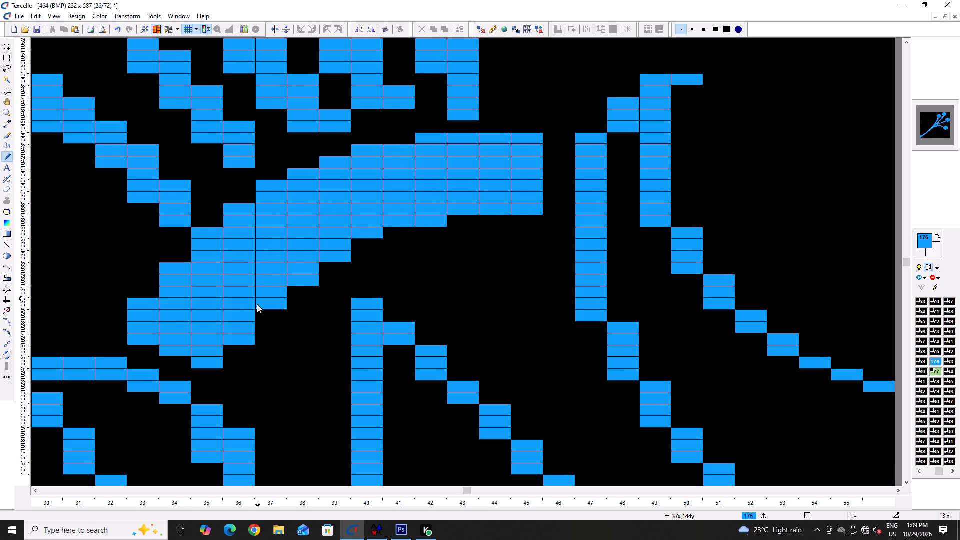
Examine the seed pod's cap, the stalks above it and their round heads for uneven outlines.
ctrl+scroll(257, 304, down, 6)
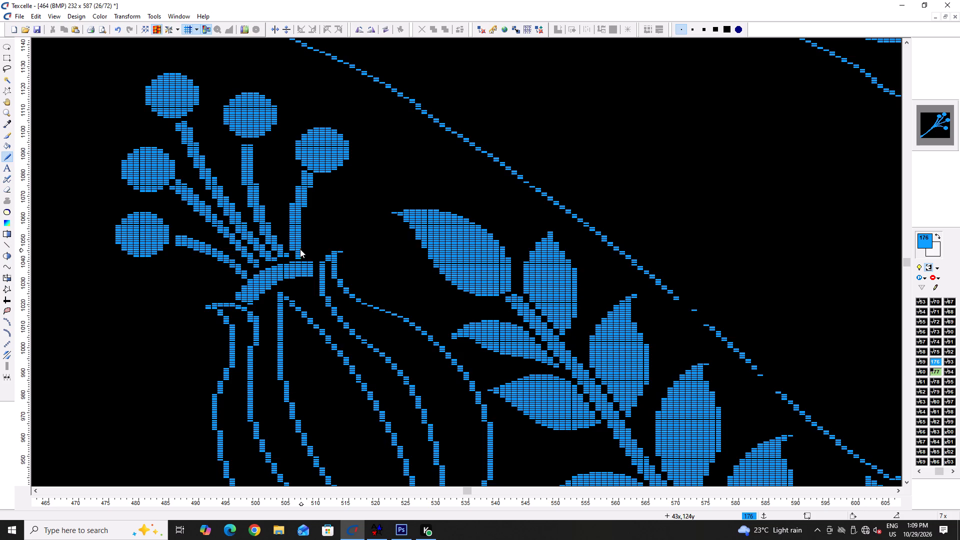
ctrl+scroll(291, 246, up, 5)
click(293, 261)
ctrl+scroll(232, 271, down, 5)
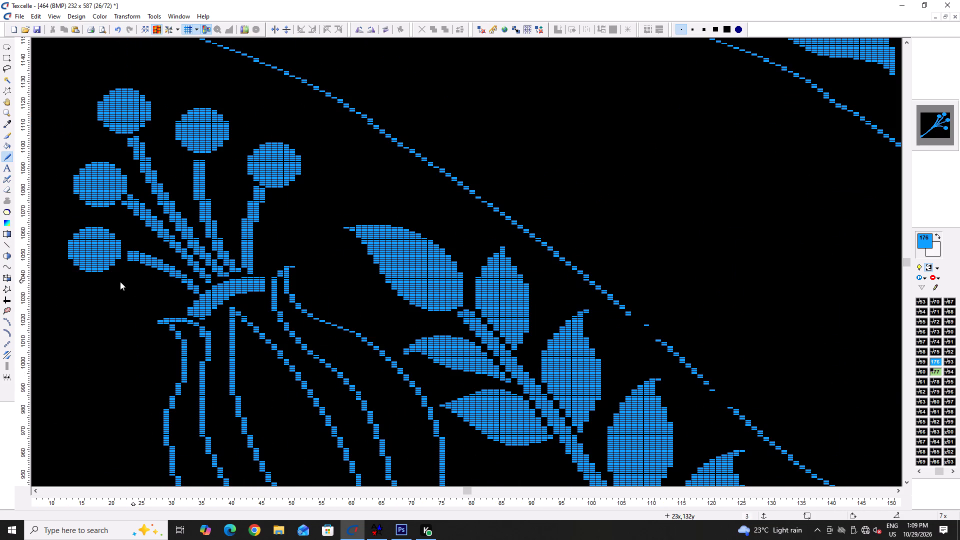
ctrl+scroll(115, 271, up, 5)
ctrl+scroll(156, 200, down, 5)
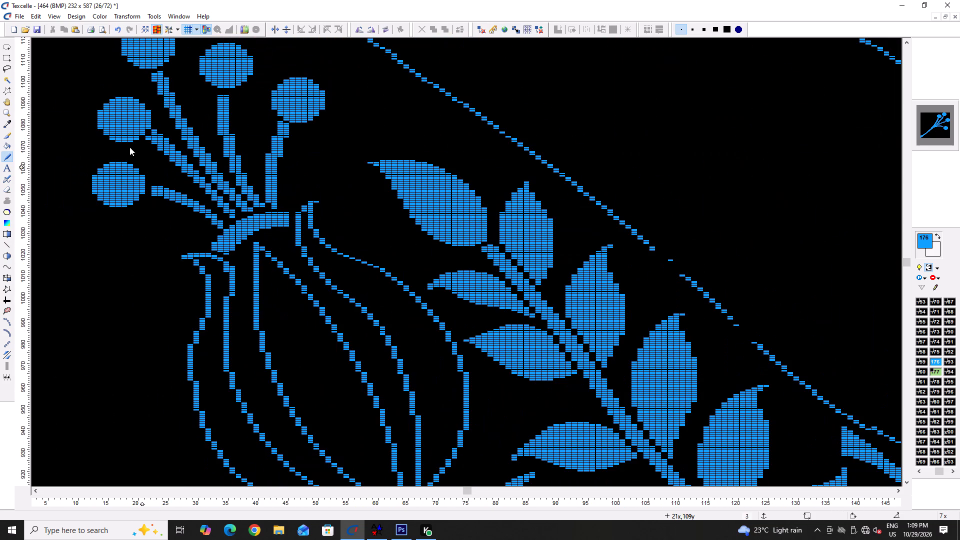
scroll(123, 135, up, 2)
ctrl+scroll(151, 186, up, 4)
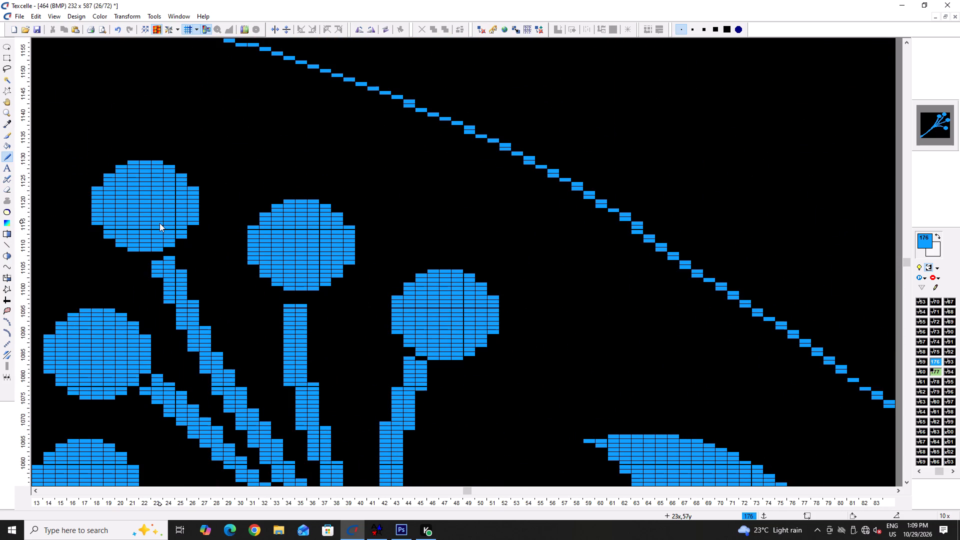
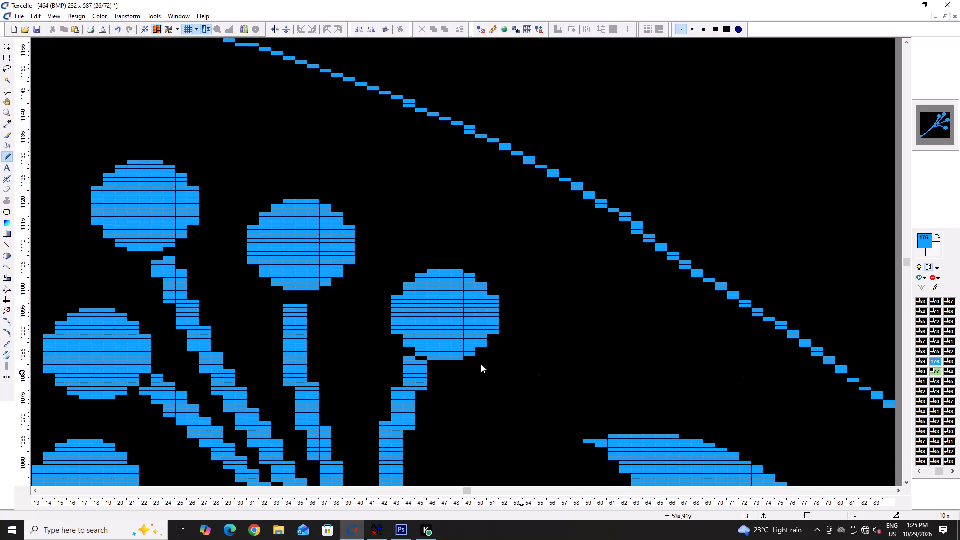
Extend the top of the middle stalk by two pixel rows across its width, leaving a one-row gap below its round head.
key(space)
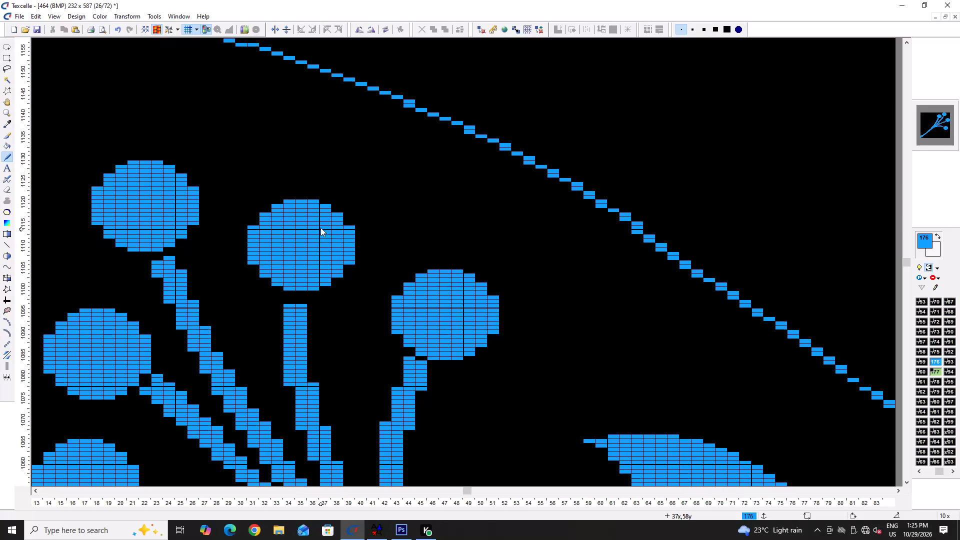
ctrl+scroll(506, 356, down, 4)
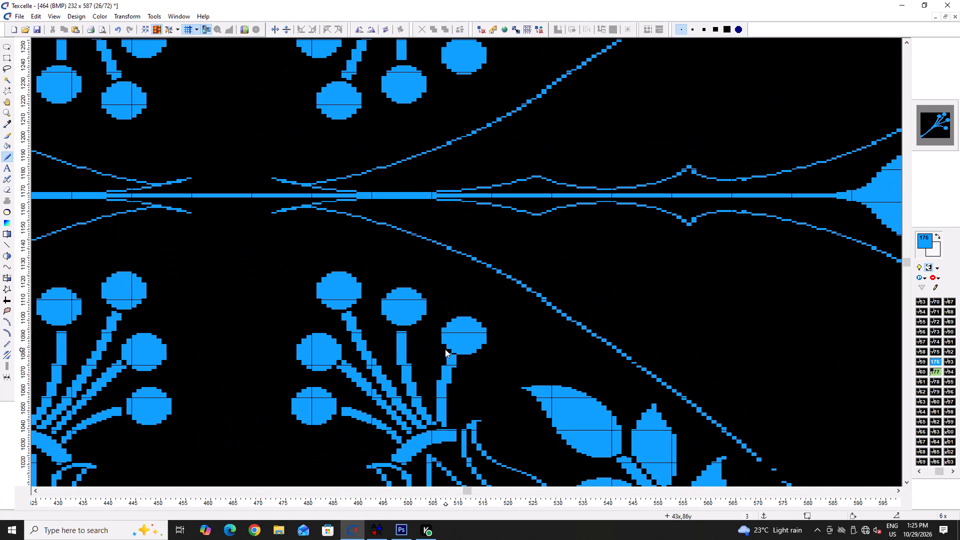
ctrl+scroll(389, 329, up, 9)
drag(404, 332, 423, 327)
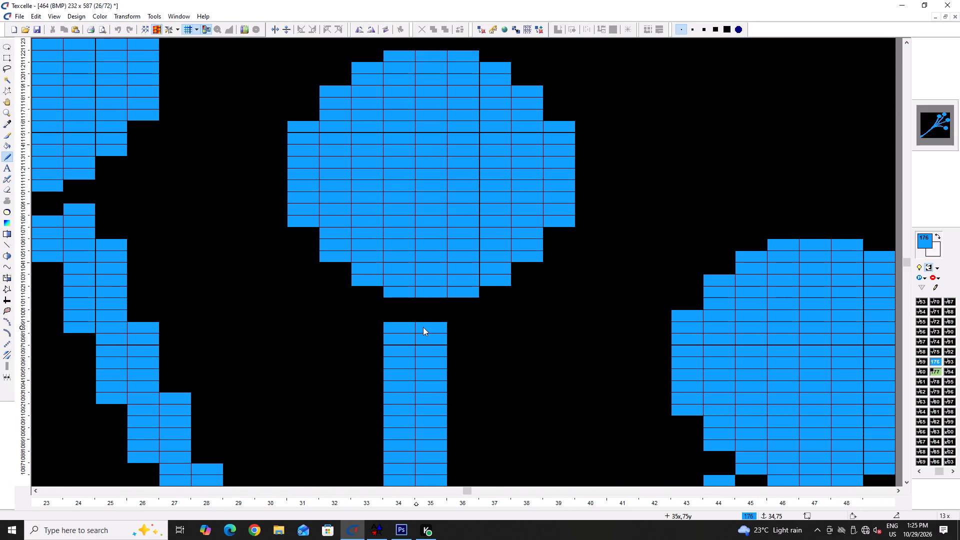
drag(423, 327, 428, 328)
drag(433, 321, 394, 318)
Save the edited design file.
ctrl+scroll(397, 318, down, 3)
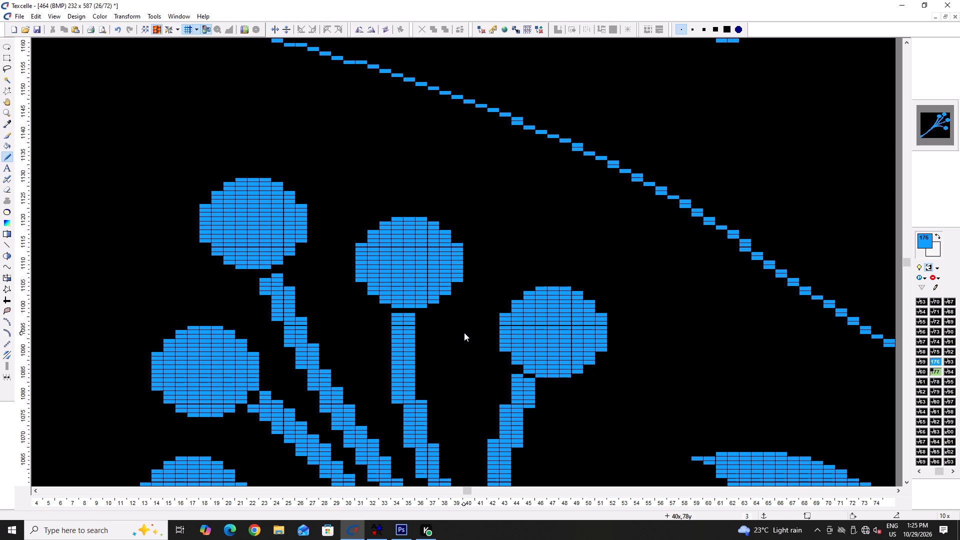
ctrl+scroll(464, 332, down, 2)
key(ctrl+s)
key(ctrl+s)
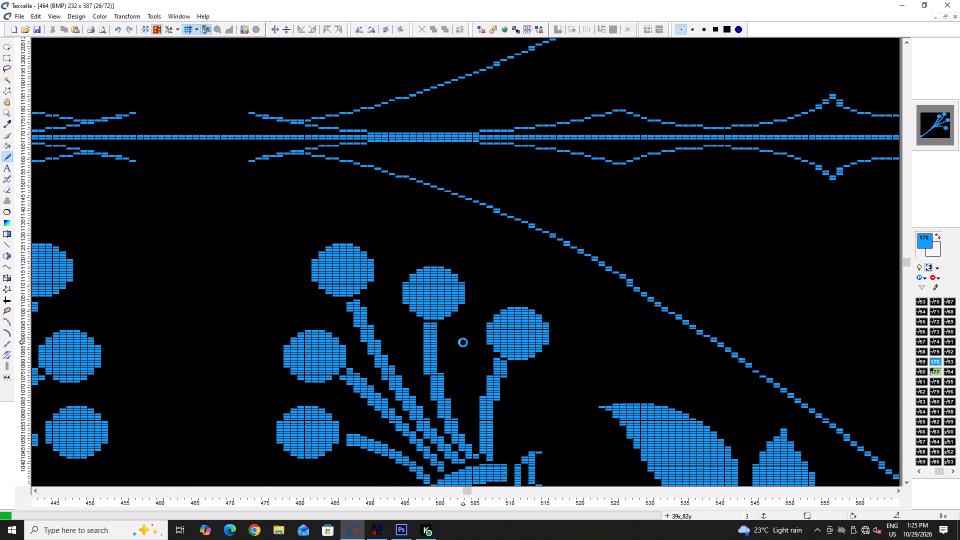
key(ctrl+s)
key(ctrl+s)
key(ctrl+s)
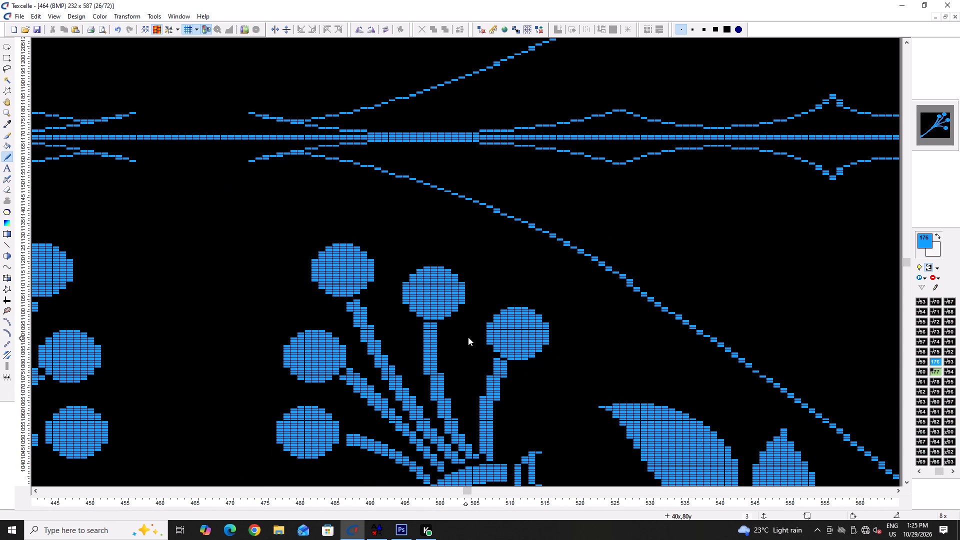
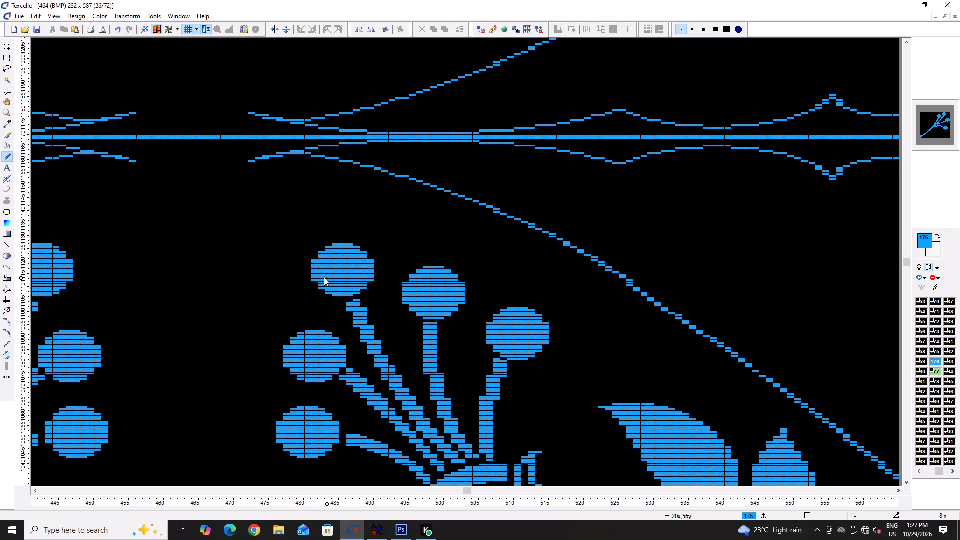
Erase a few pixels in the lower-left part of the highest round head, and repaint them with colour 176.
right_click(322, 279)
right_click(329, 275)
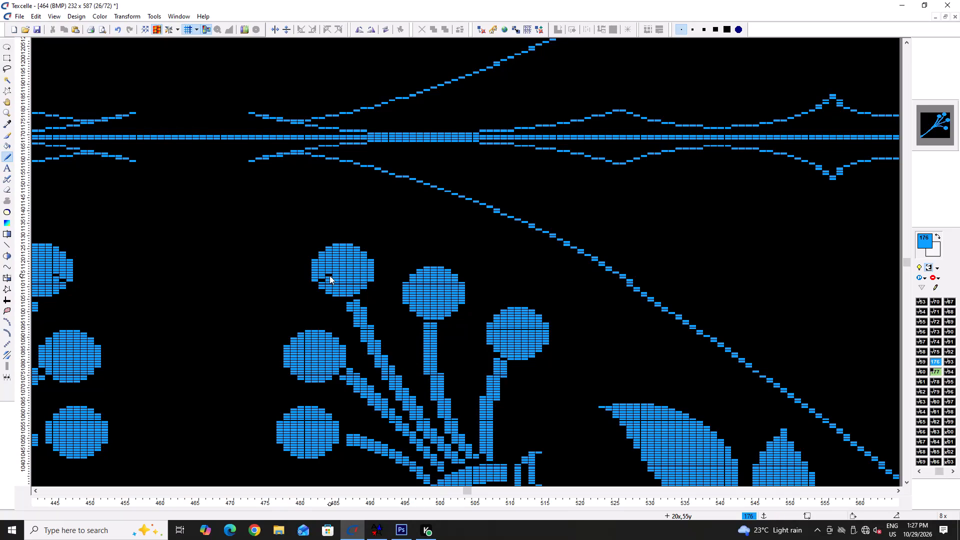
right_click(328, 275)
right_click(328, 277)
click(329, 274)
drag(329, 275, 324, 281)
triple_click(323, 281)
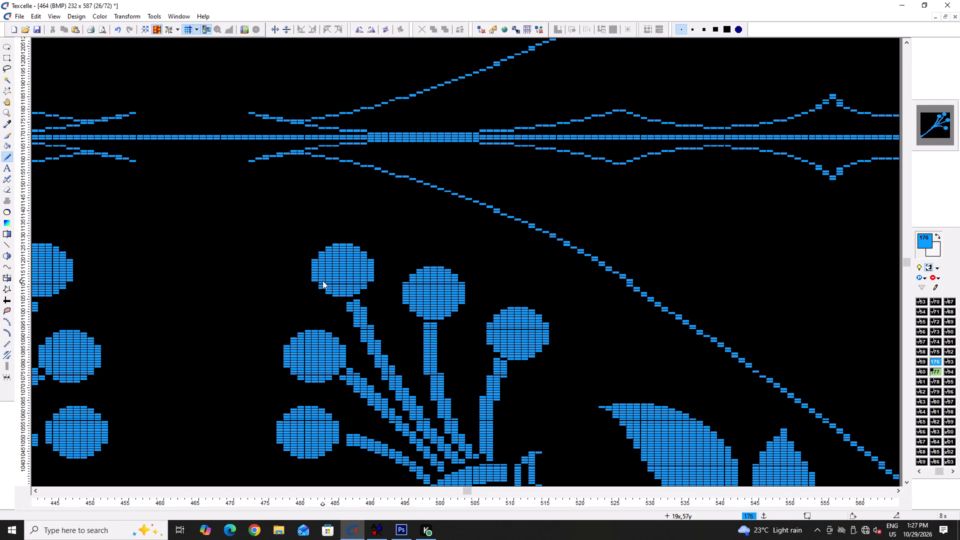
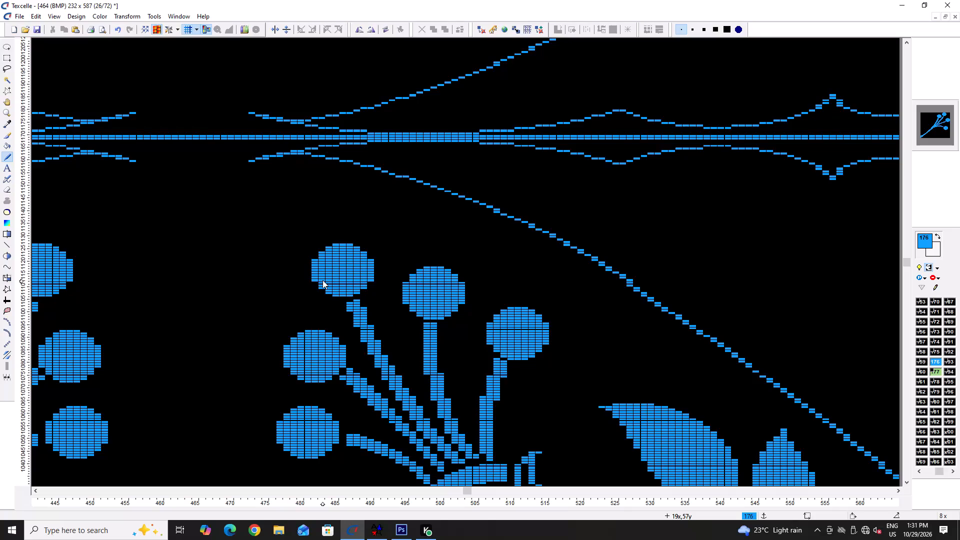
Save the edited textile design.
key(ctrl+s)
key(ctrl+s)
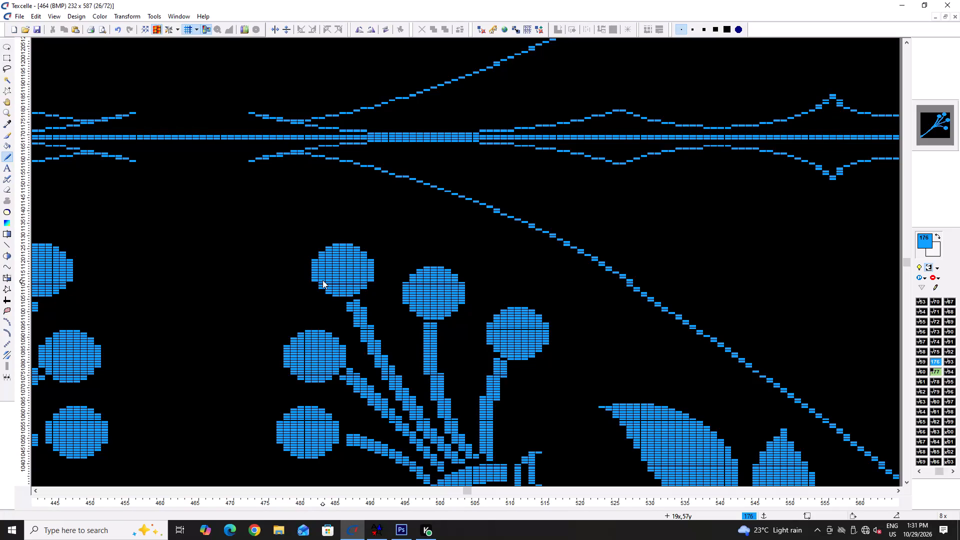